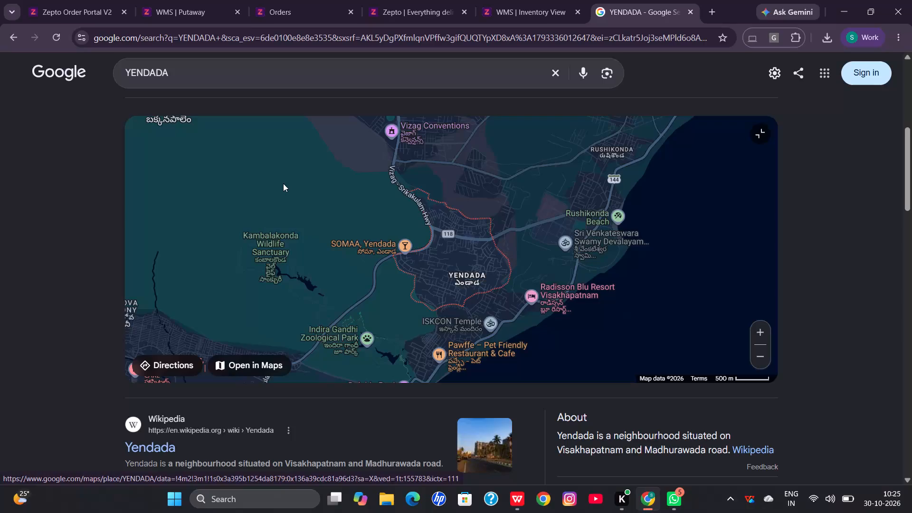
In the WMS, filter the customer orders by status PICKING_IN_PROGRESS.
left_click(128, 0)
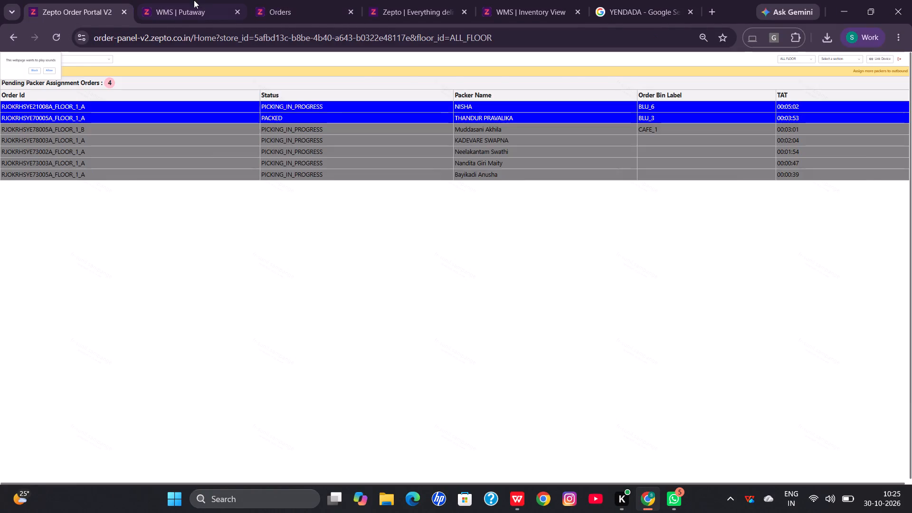
left_click(200, 0)
left_click_drag(477, 0, 497, 1)
left_click(497, 1)
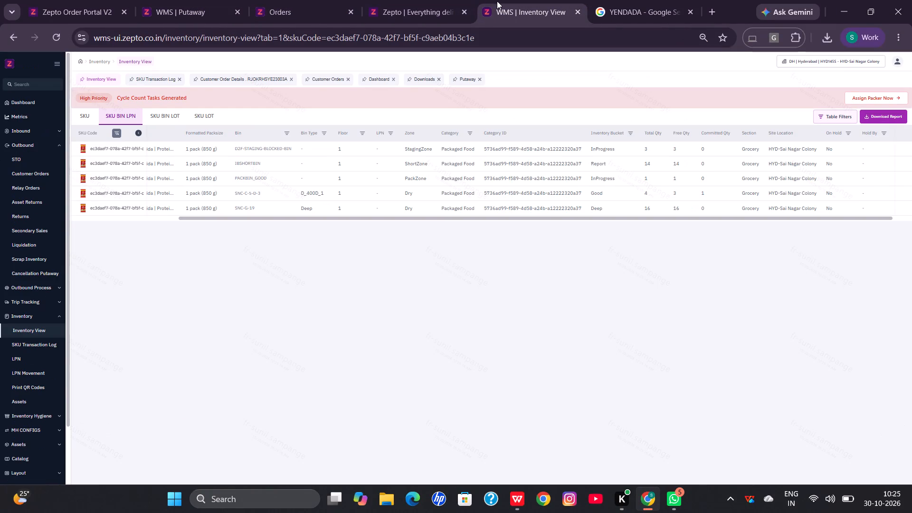
left_click(25, 175)
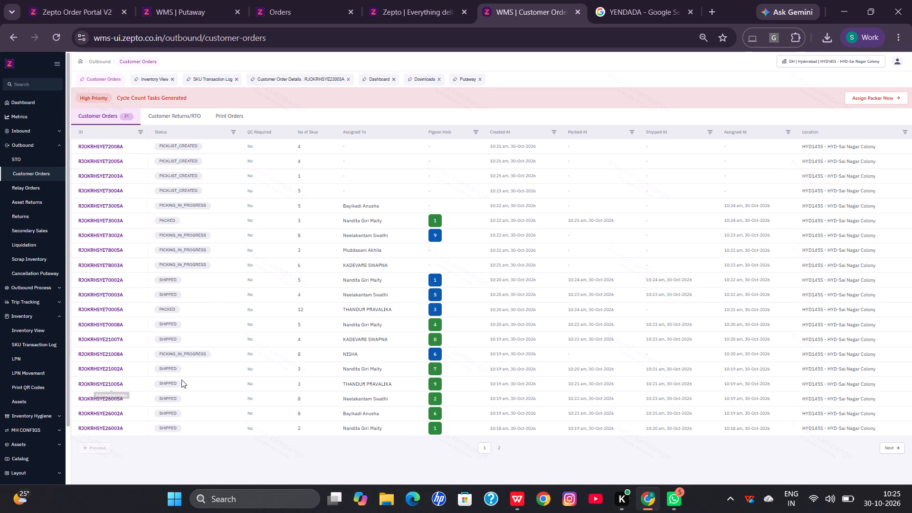
left_click(230, 134)
type("PI")
left_click(207, 194)
key("Return")
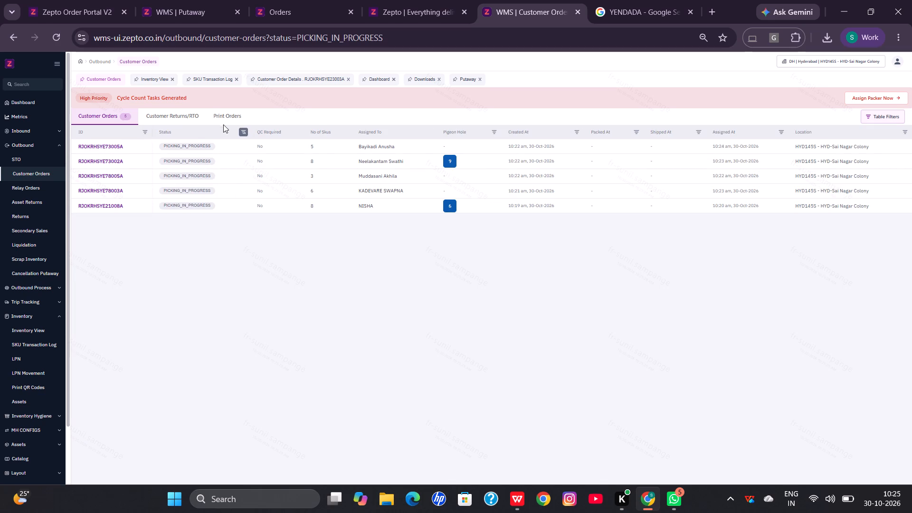
Add PACKED to the status filter of the customer orders.
left_click(244, 133)
key("p")
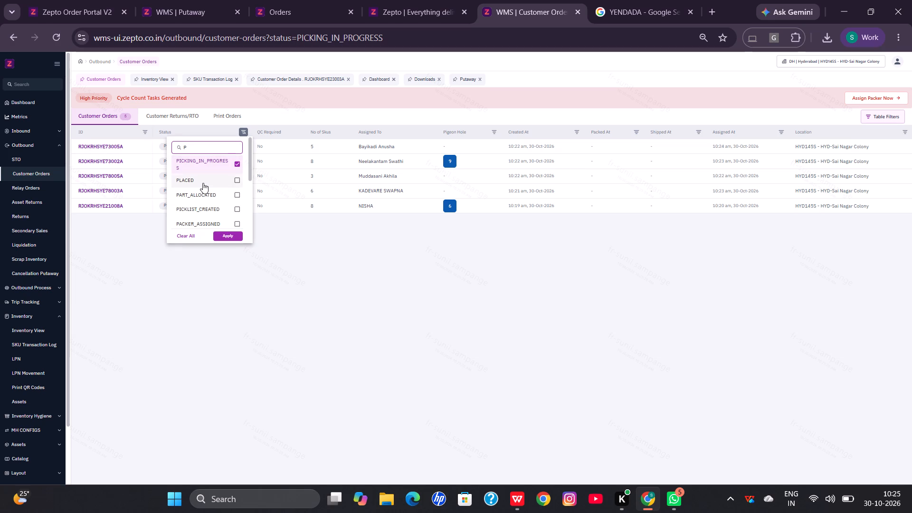
type("AC")
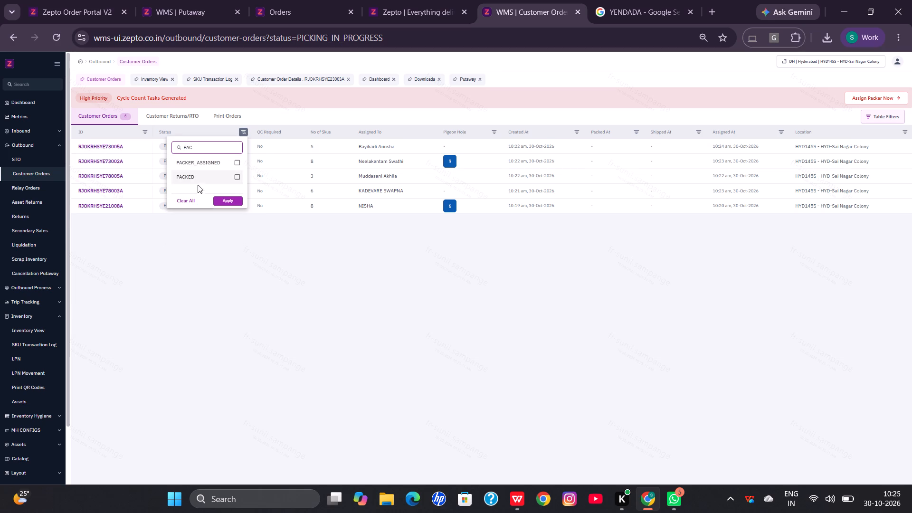
left_click(193, 180)
key("Return")
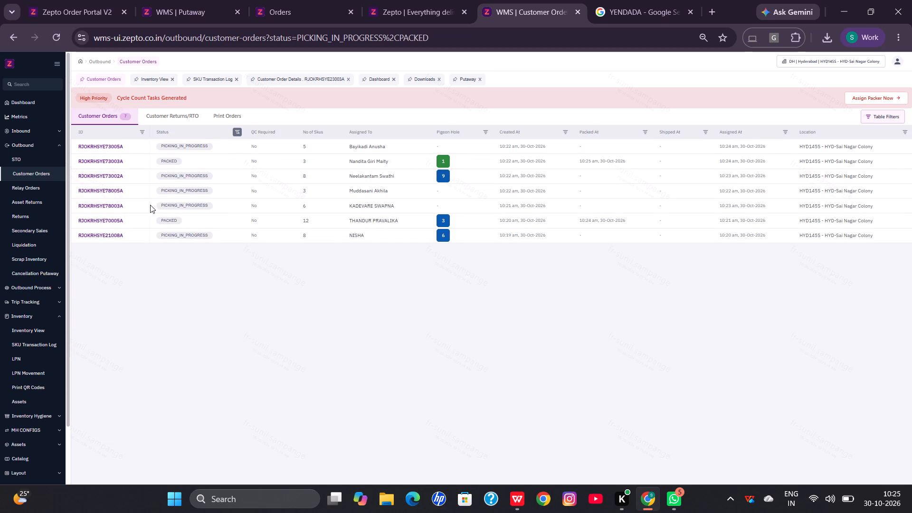
left_click(95, 223)
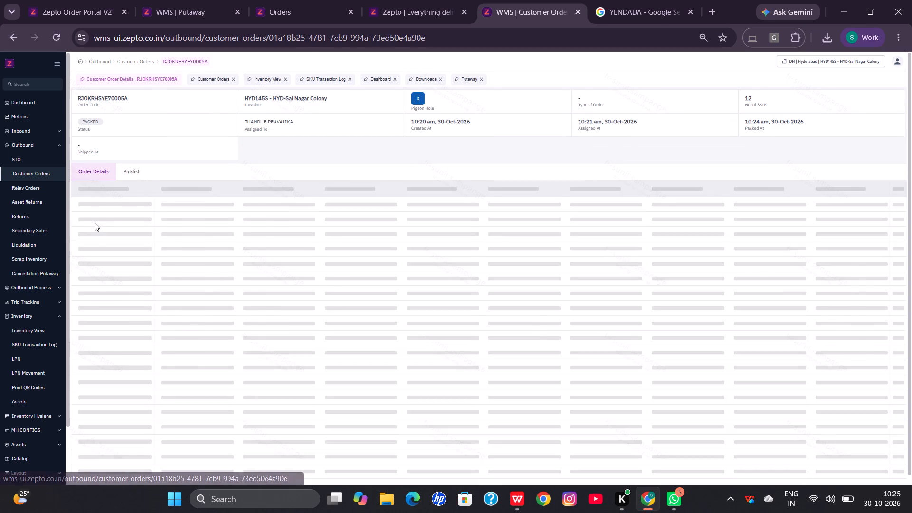
left_click(145, 174)
key("Tab")
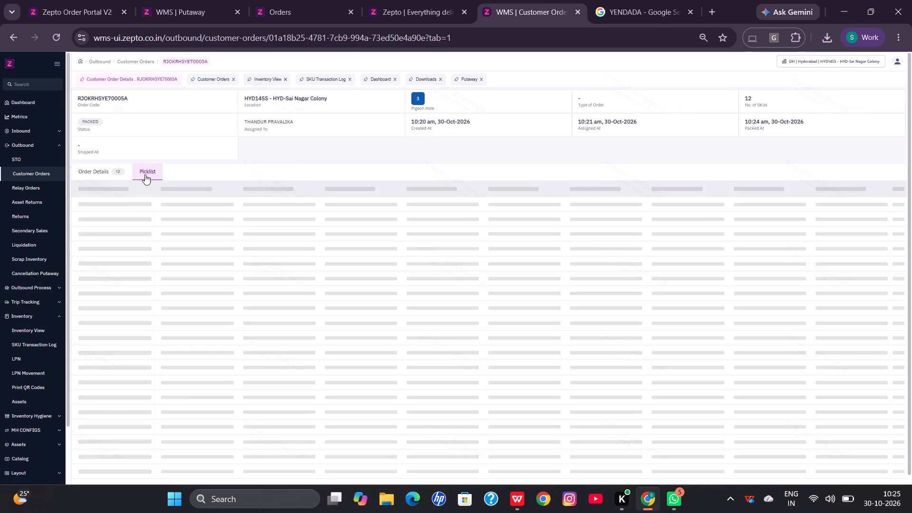
key("Tab")
key("Tab")
key("Tab")
key("Return")
key("Tab")
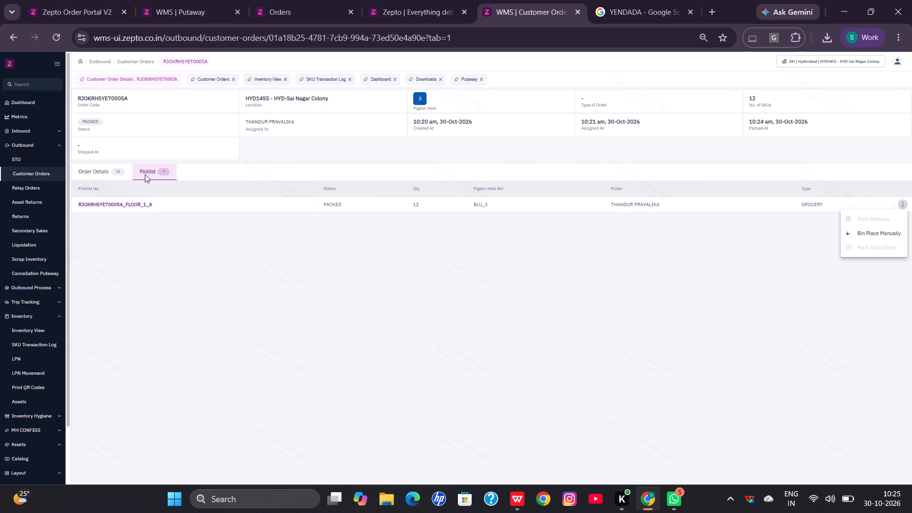
key("Return")
key("Tab")
key("Tab")
key("Return")
key("Tab")
key("Tab")
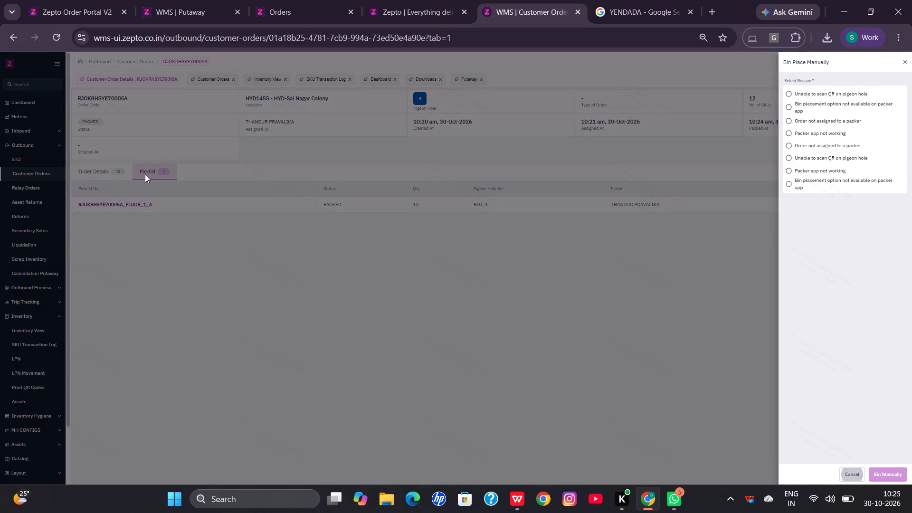
Bin the picklist manually with the reason "Bin placement option not available on packer app".
left_click(797, 108)
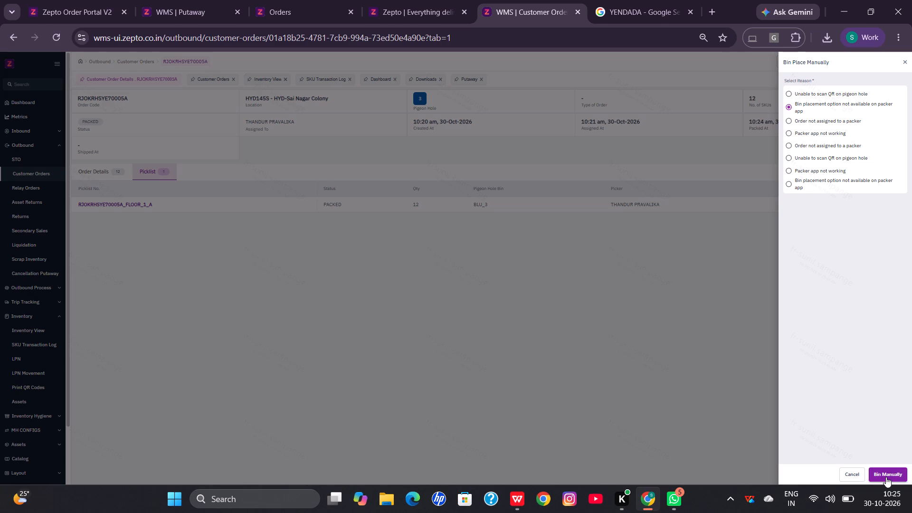
left_click(886, 477)
key("Tab")
key("Tab")
key("Tab")
key("Return")
key("Return")
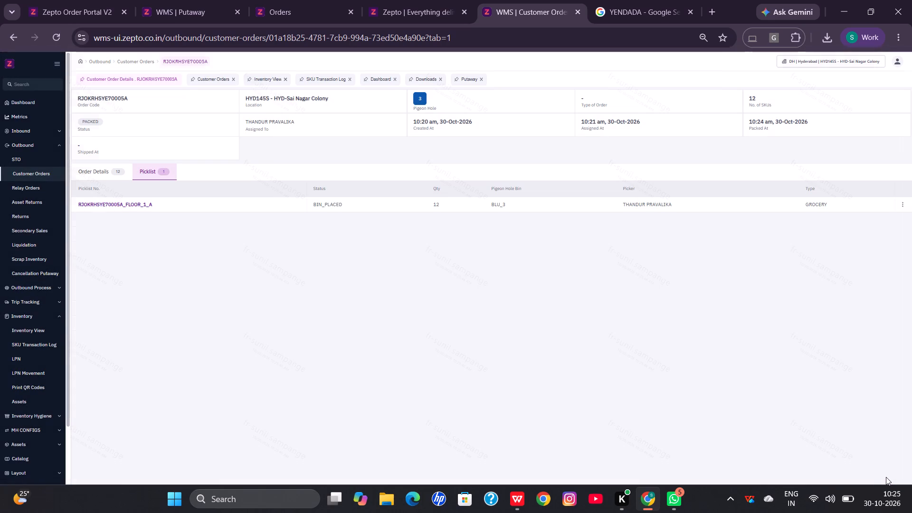
scroll(886, 477, "right", 19)
scroll(886, 477, "right", 9)
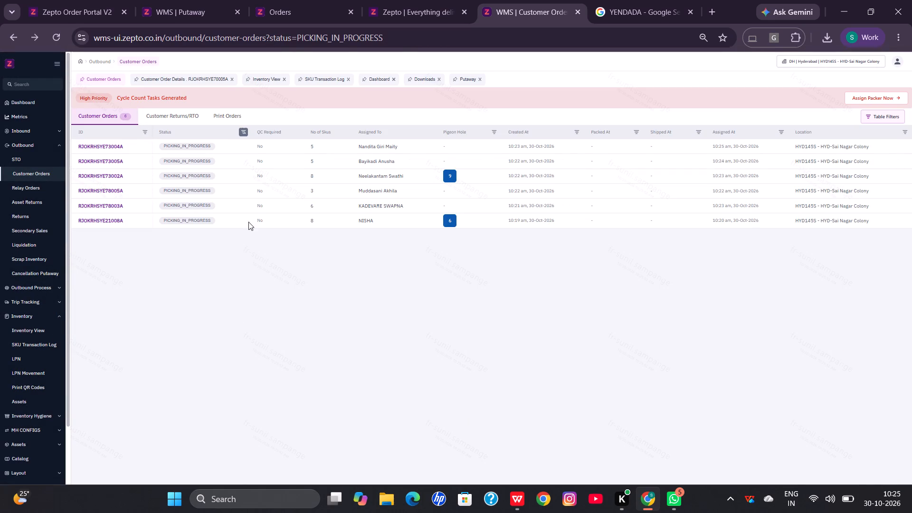
left_click(97, 219)
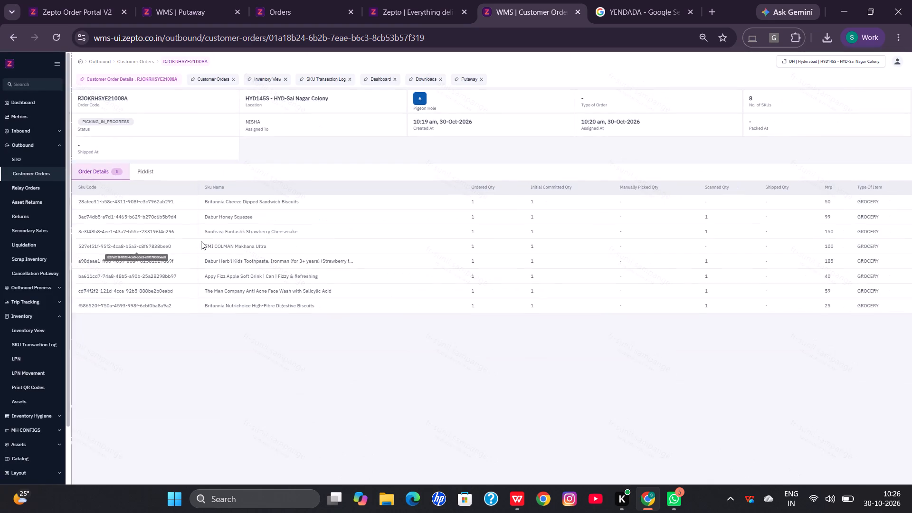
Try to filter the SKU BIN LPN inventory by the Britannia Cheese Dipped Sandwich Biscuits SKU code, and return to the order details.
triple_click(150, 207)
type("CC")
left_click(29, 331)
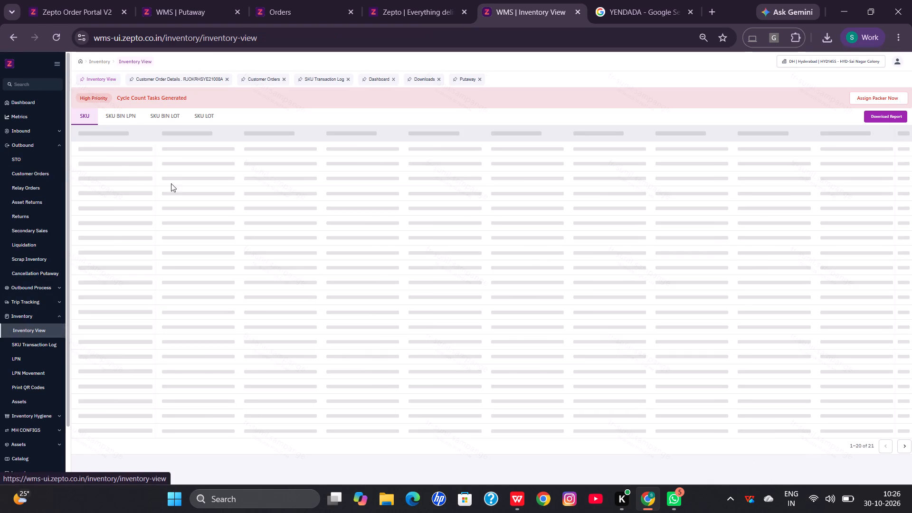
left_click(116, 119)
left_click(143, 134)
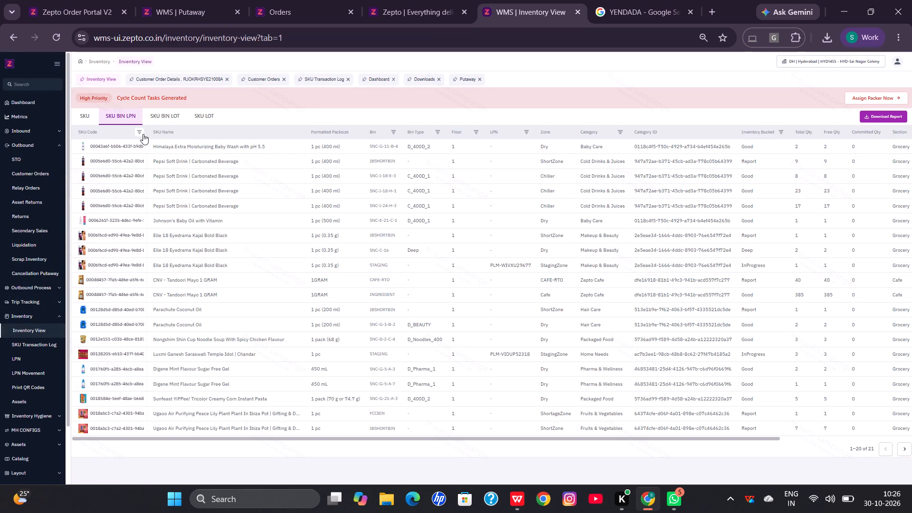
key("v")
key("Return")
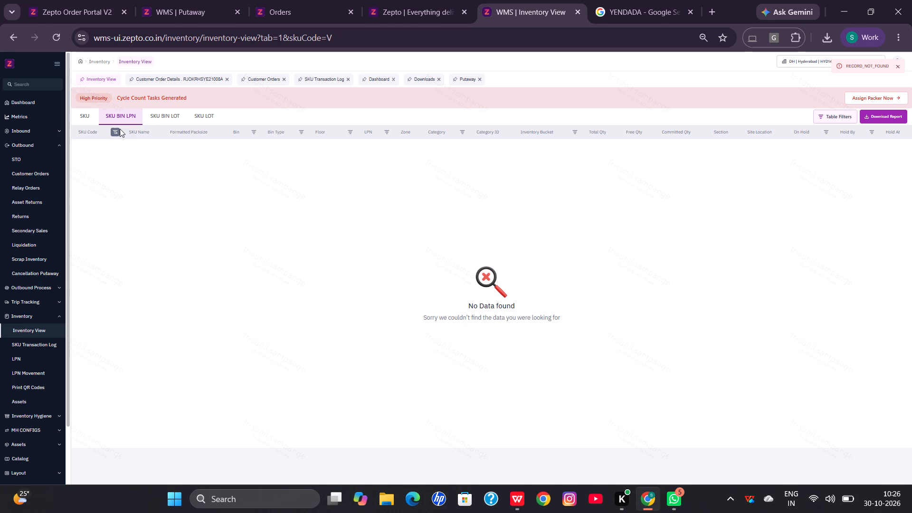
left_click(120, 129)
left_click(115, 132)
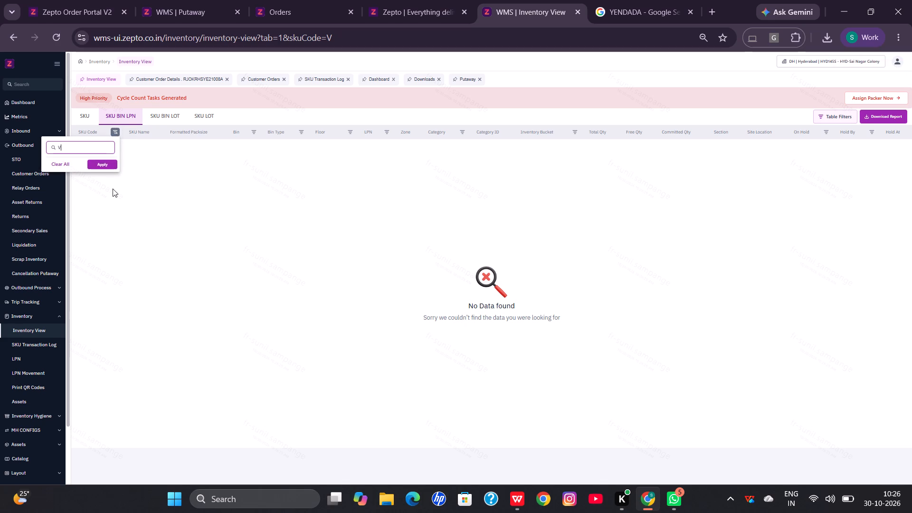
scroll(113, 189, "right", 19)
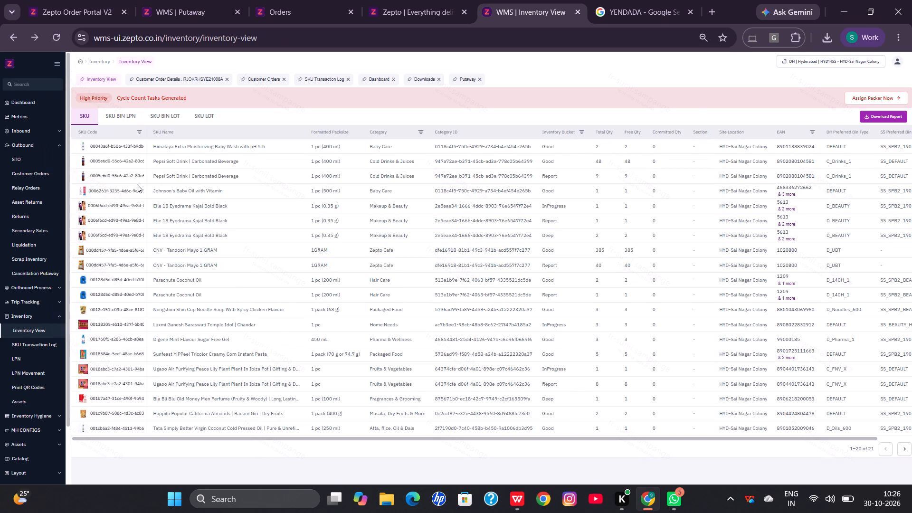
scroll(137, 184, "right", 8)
Copy the SKU code of Britannia Cheese Dipped Sandwich Biscuits from the order and filter the SKU BIN LPN inventory by it.
double_click(166, 197, "ctrl")
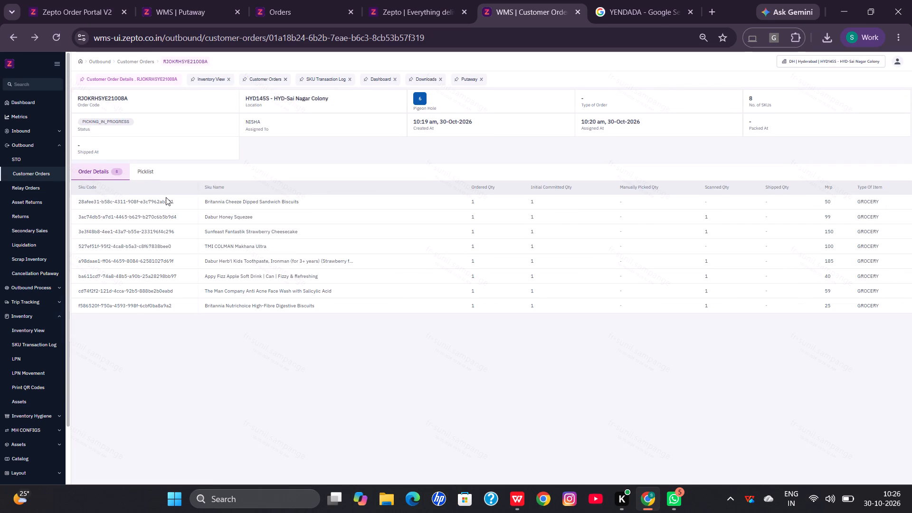
triple_click(166, 197, "ctrl")
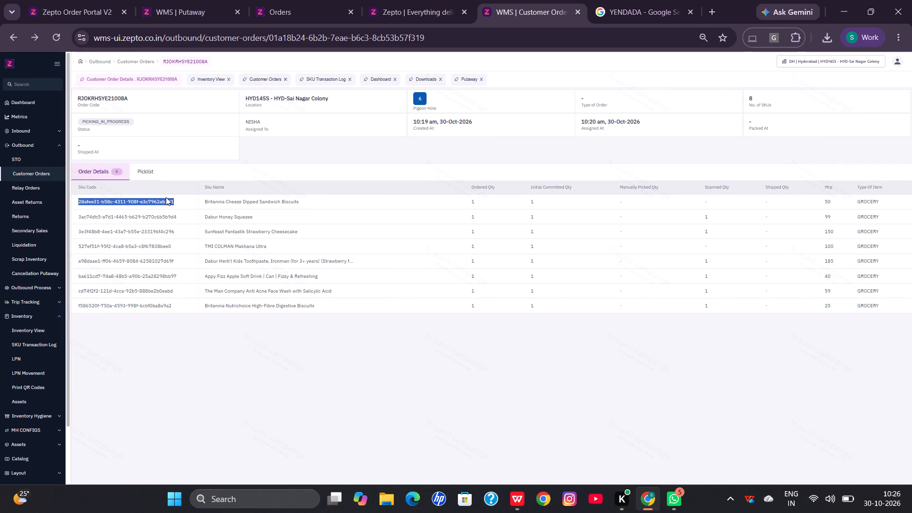
key("ctrl+c")
key("ctrl+c")
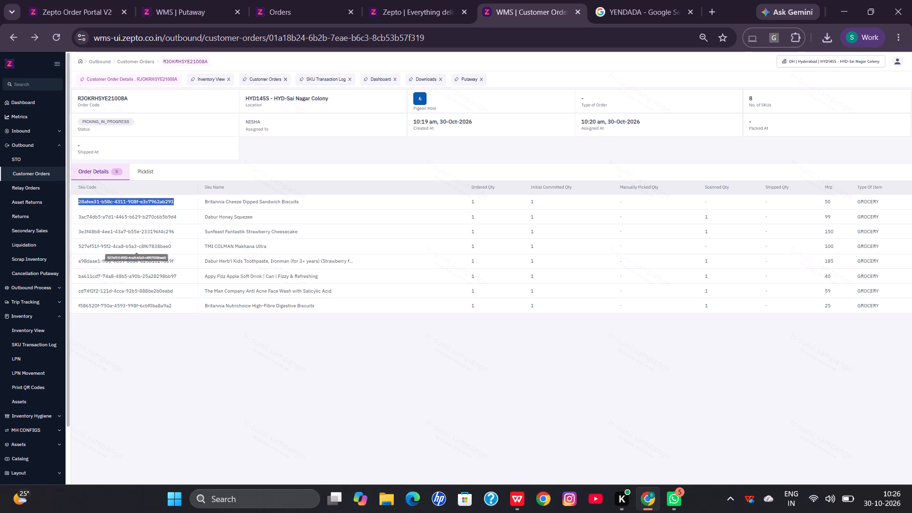
left_click(28, 328)
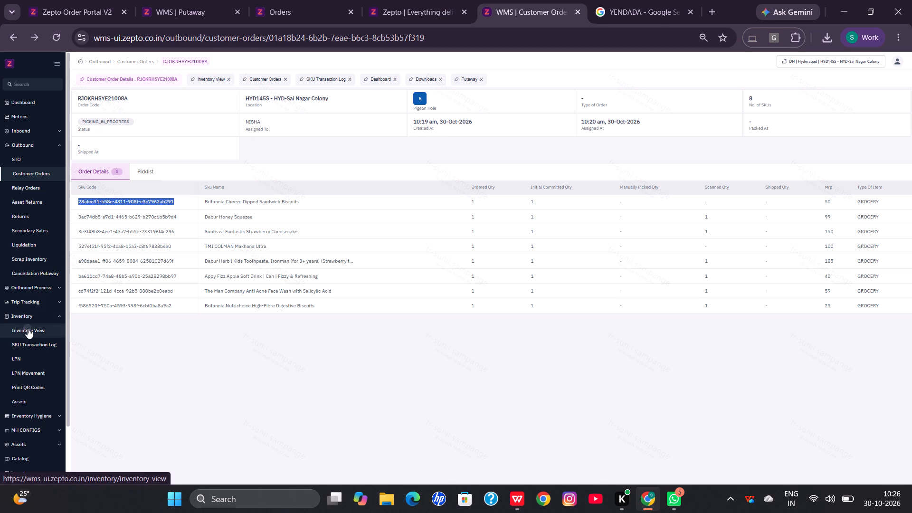
left_click(140, 133, "ctrl")
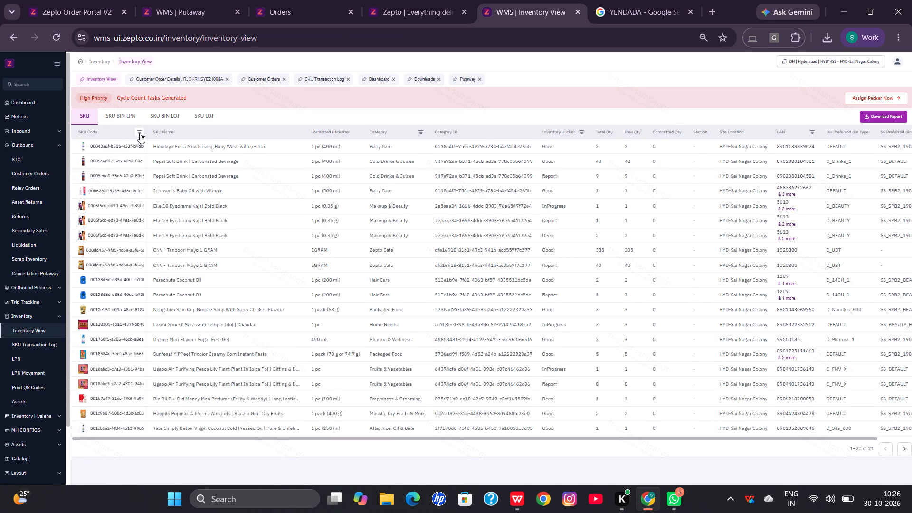
key("ctrl+v")
key("ctrl+period")
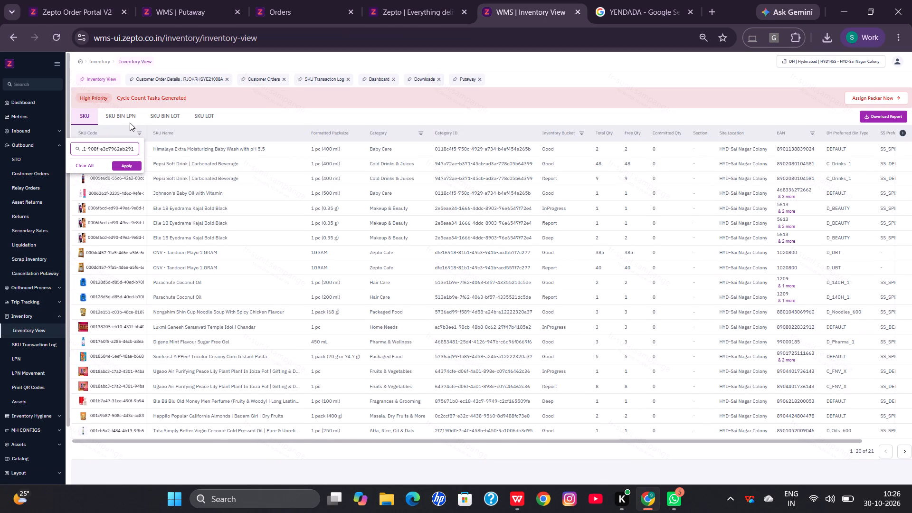
left_click(125, 119)
left_click(125, 119)
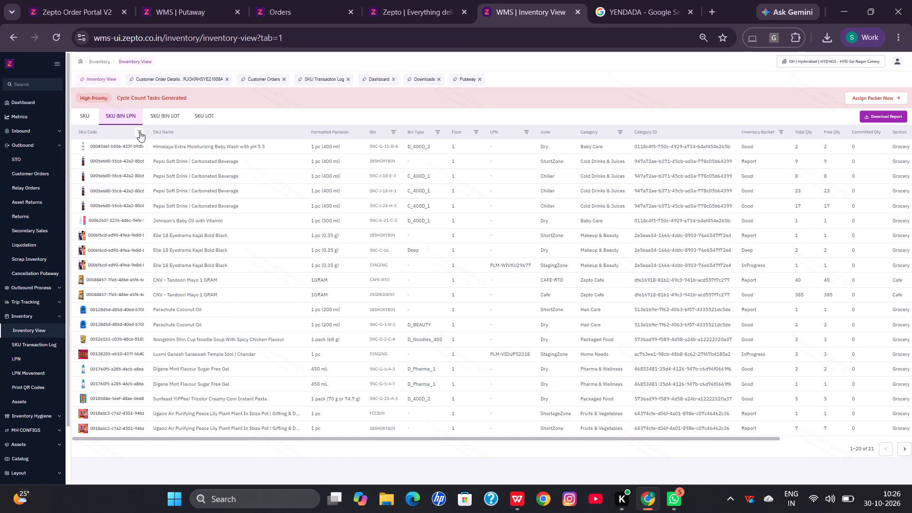
left_click(140, 132, "ctrl")
key("ctrl+v")
key("Return")
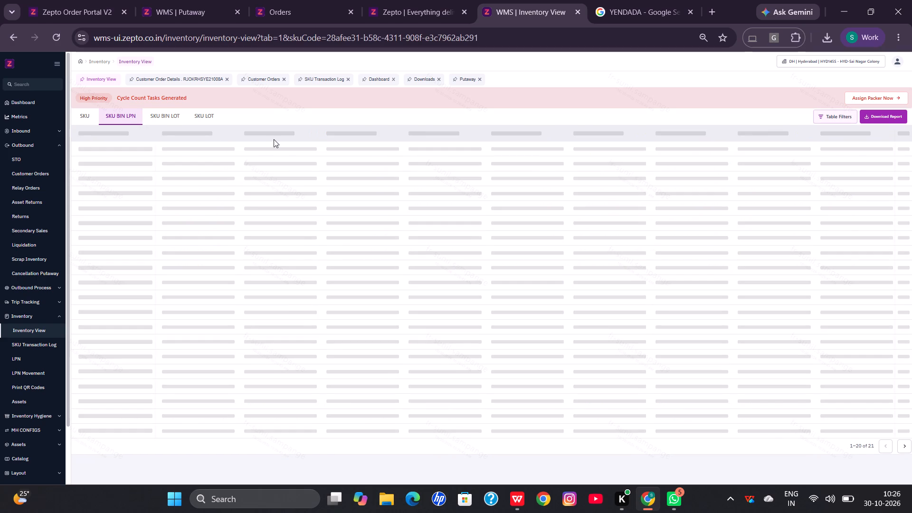
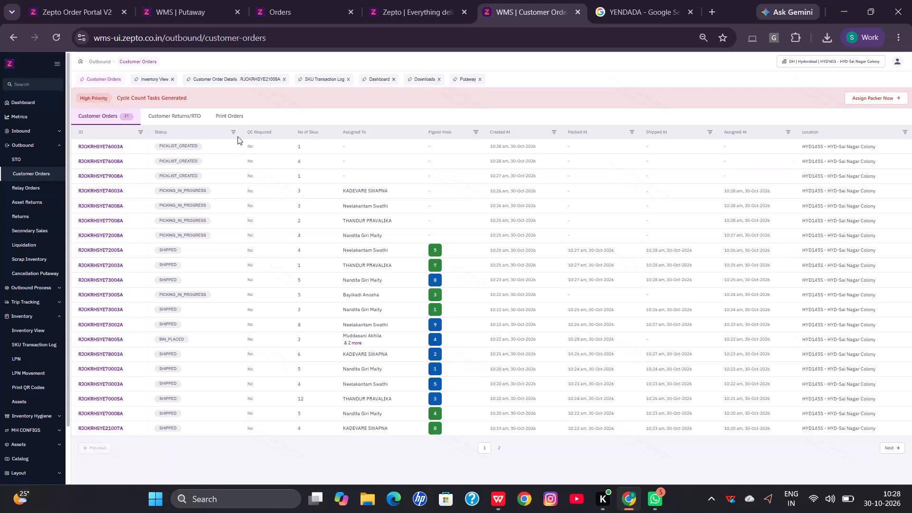
left_click(236, 135)
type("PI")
left_click(205, 185)
key("Return")
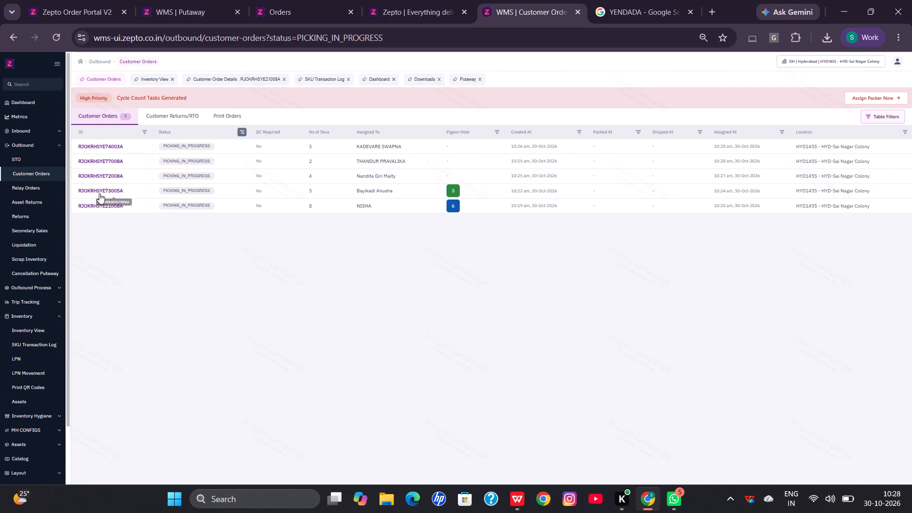
left_click(99, 193)
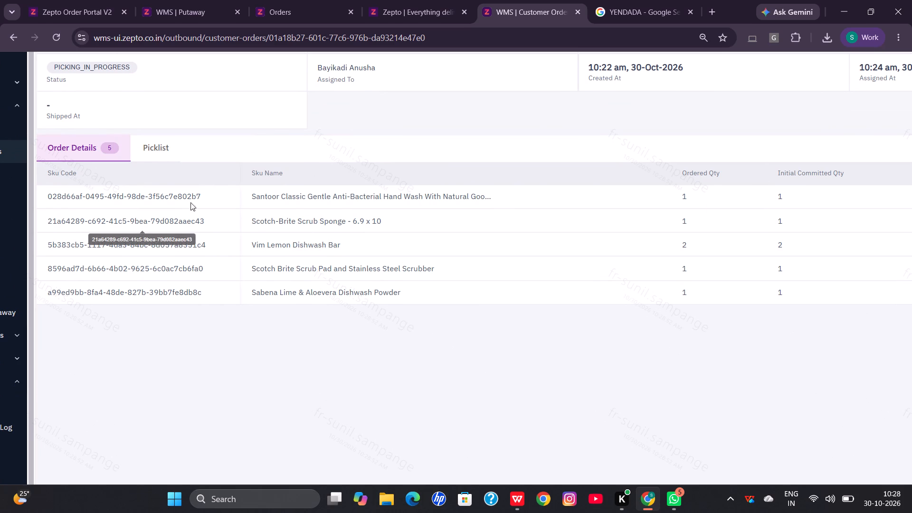
Copy the SKU code of Scotch-Brite Scrub Sponge - 6.9 x 10 from the order and filter the SKU BIN LPN inventory by it.
double_click(165, 216)
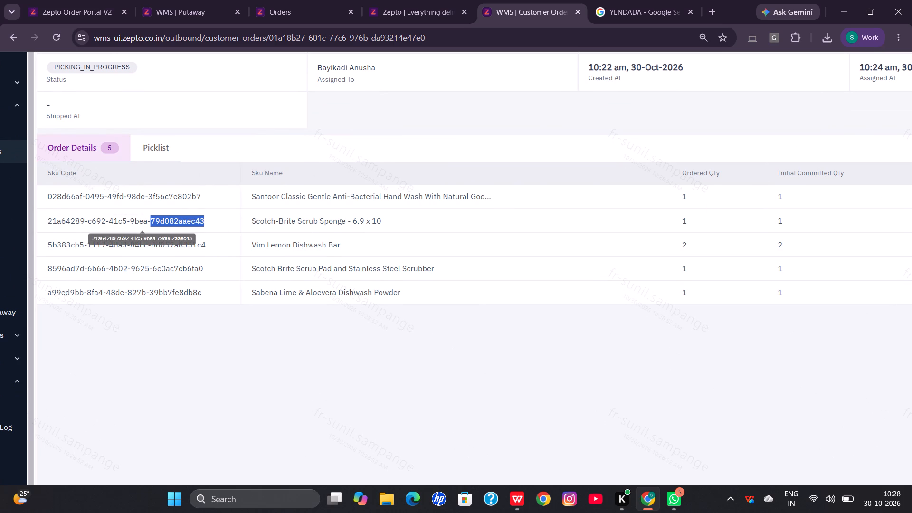
triple_click(165, 216)
key("ctrl+c")
key("ctrl+c")
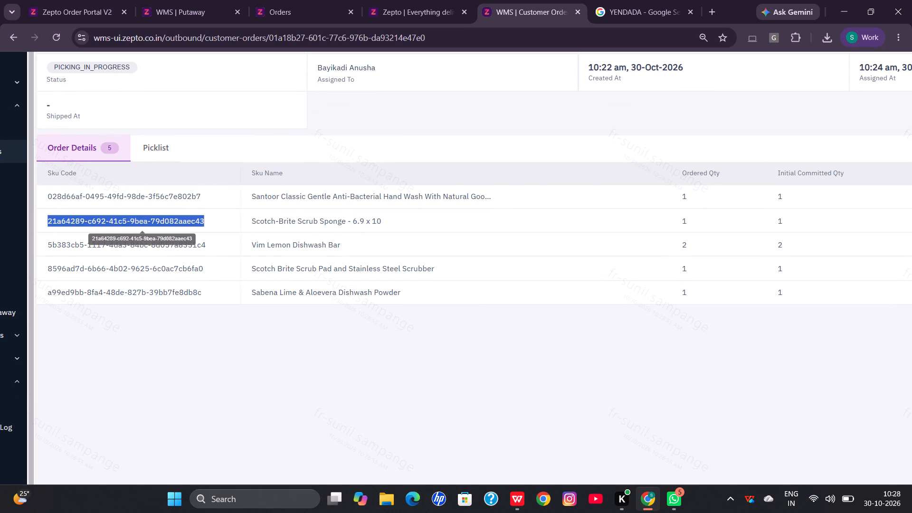
left_click(30, 326)
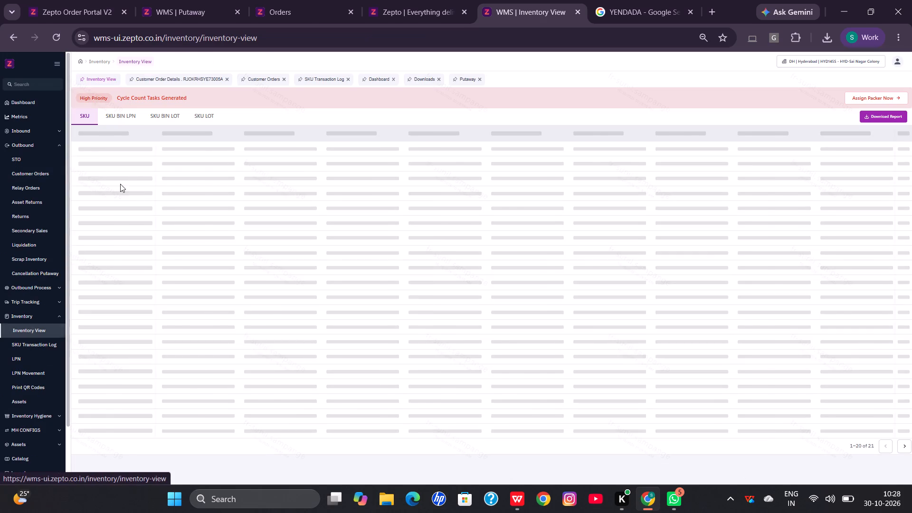
left_click(113, 114)
left_click(142, 129)
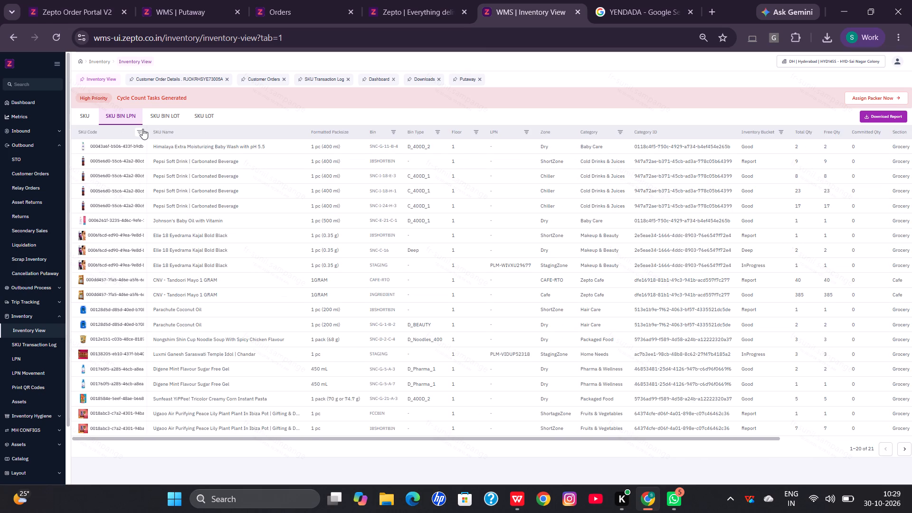
key("ctrl+v")
key("Return")
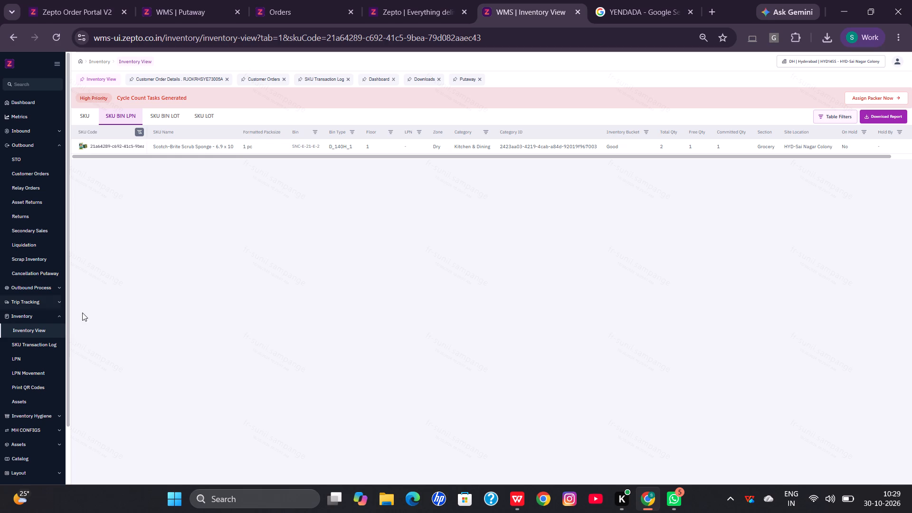
Filter the SKU Transaction Log by the copied Scotch-Brite Scrub Sponge SKU code and by the flows ADJUSTMENT and ALLOCATE.
left_click(51, 337)
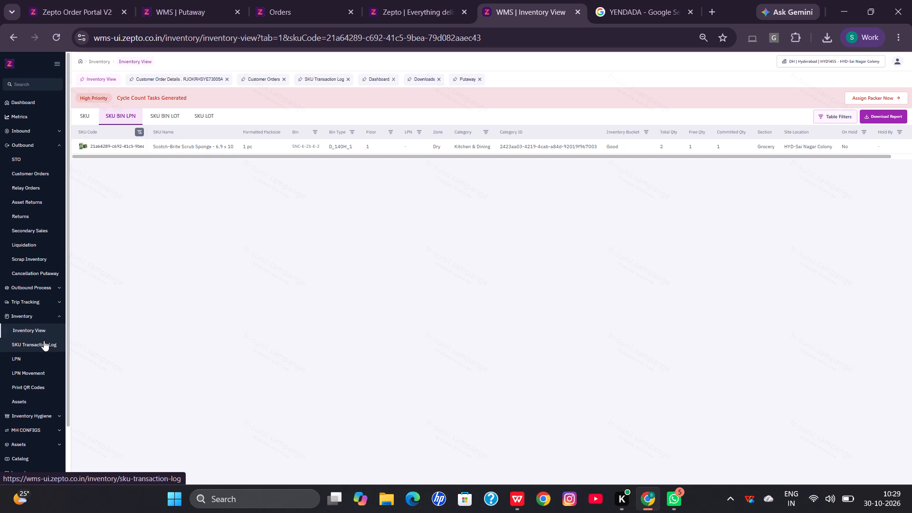
left_click(46, 347)
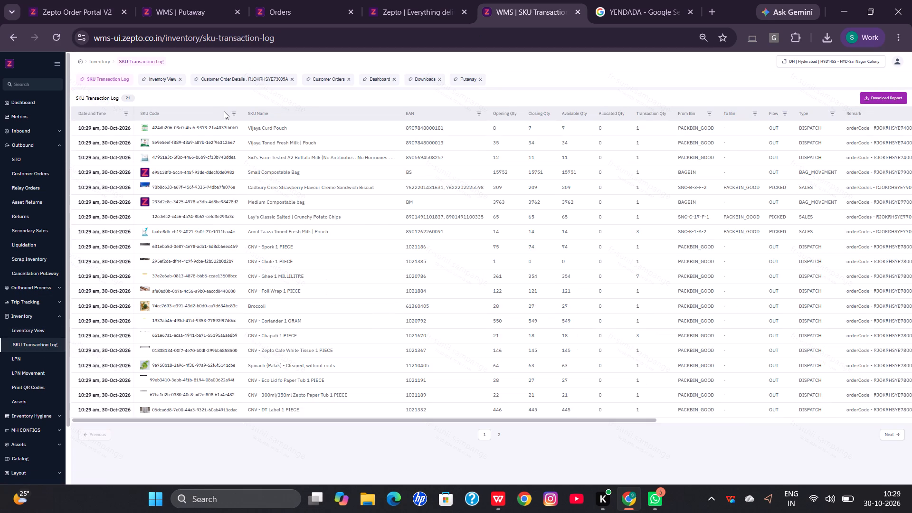
left_click(230, 114)
key("ctrl+v")
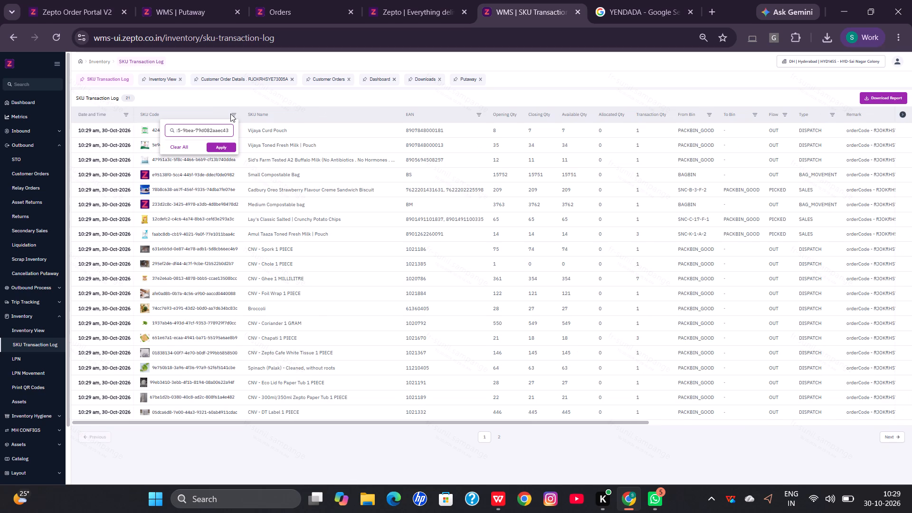
key("Return")
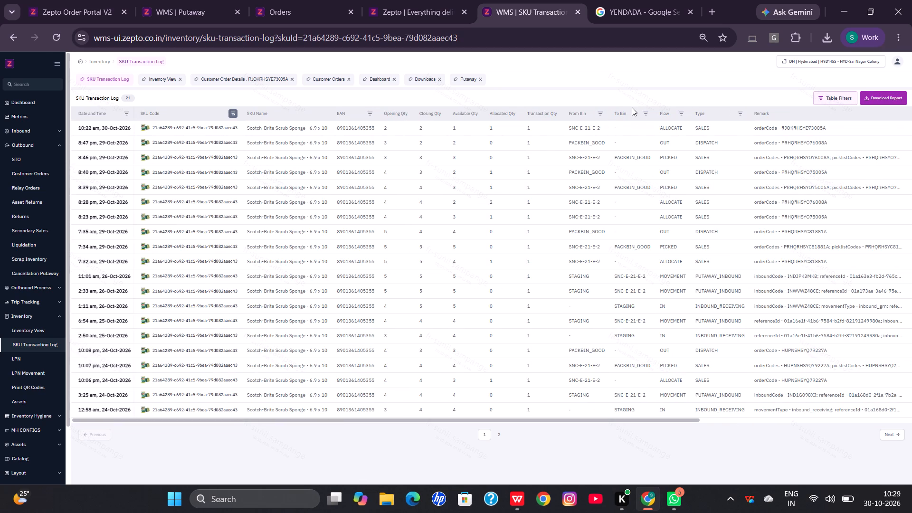
left_click(681, 111)
left_click(643, 145)
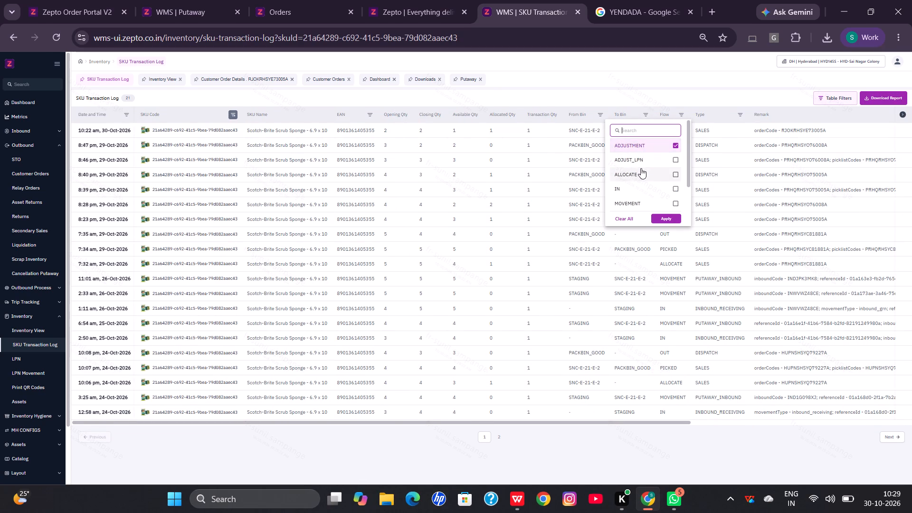
left_click(641, 168)
key("Return")
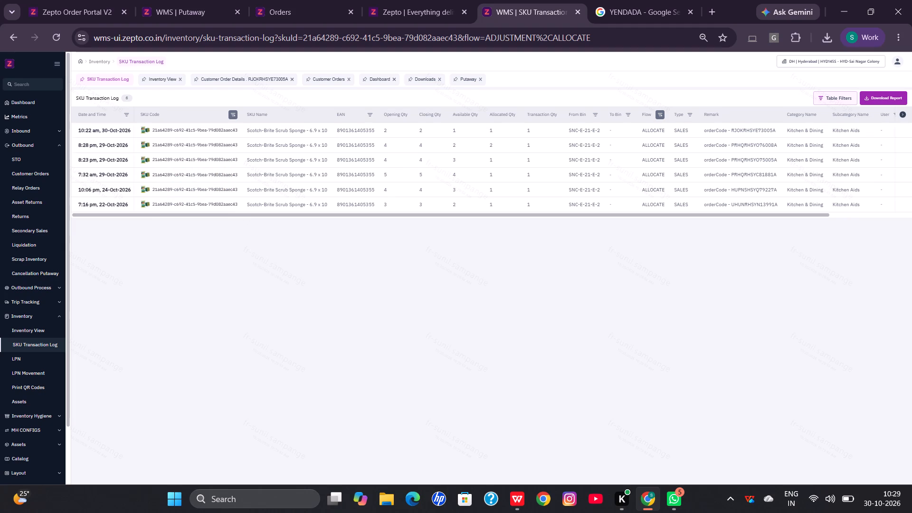
scroll(38, 258, "right", 17)
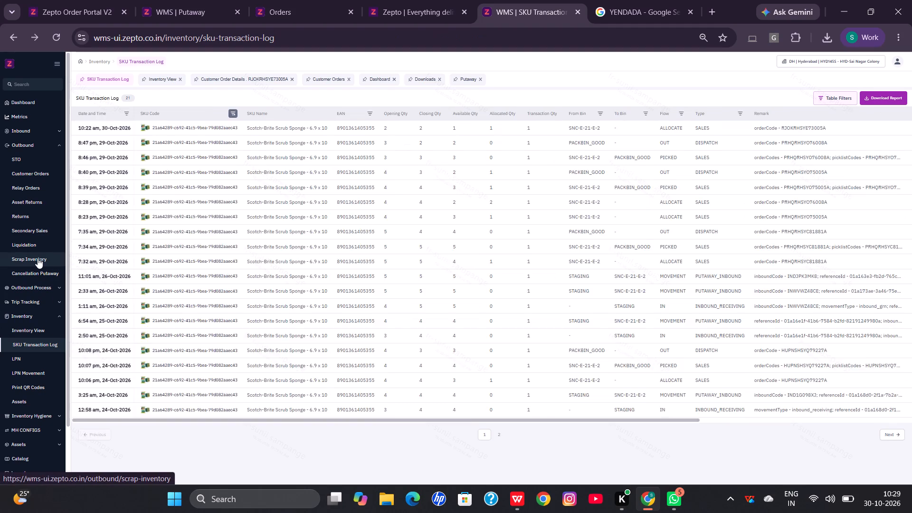
scroll(38, 258, "right", 7)
scroll(116, 193, "right", 8)
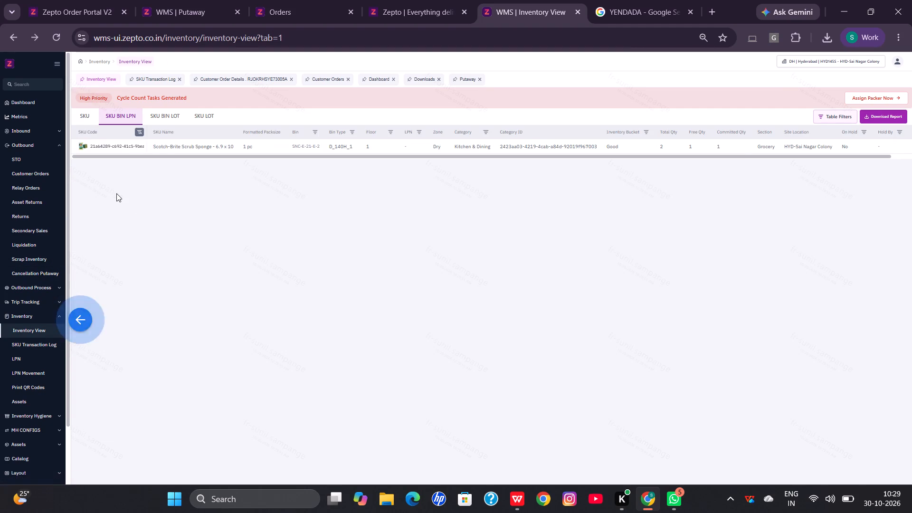
scroll(115, 206, "right", 9)
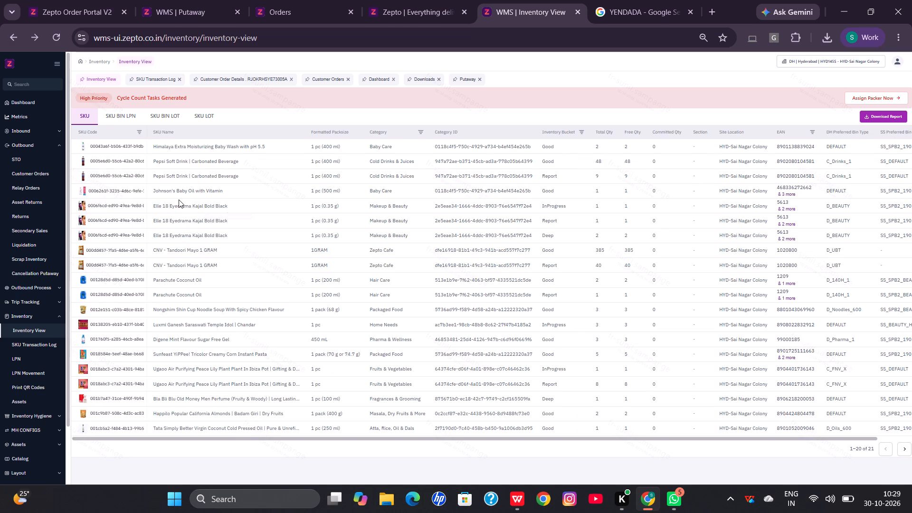
scroll(179, 199, "right", 9)
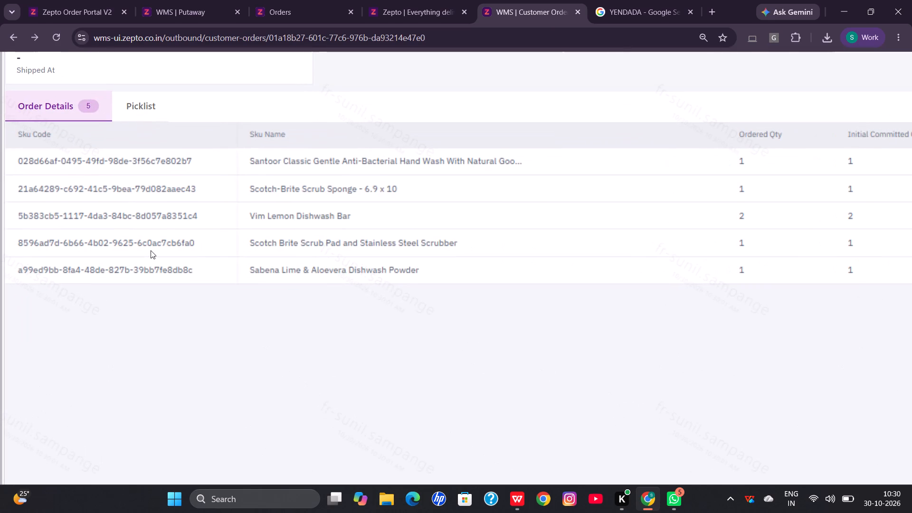
triple_click(163, 236)
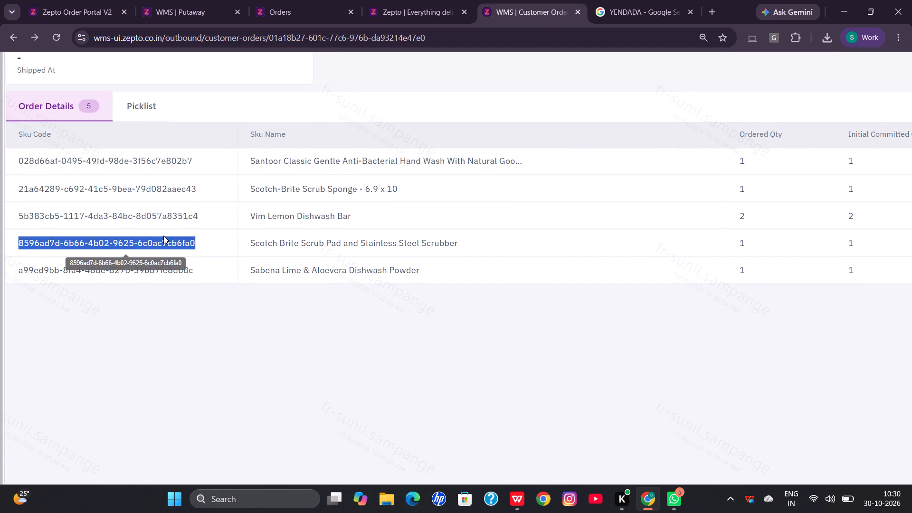
key("ctrl+c")
key("ctrl+c")
left_click(30, 326)
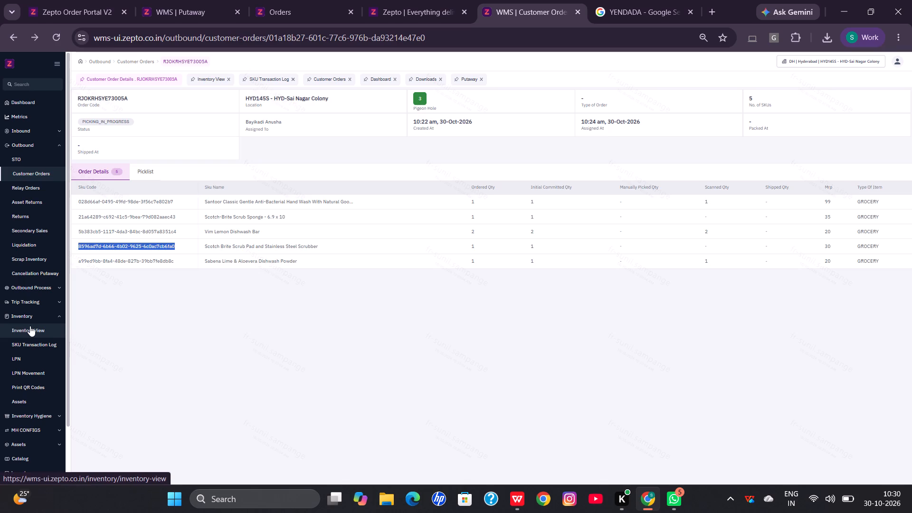
left_click(121, 114)
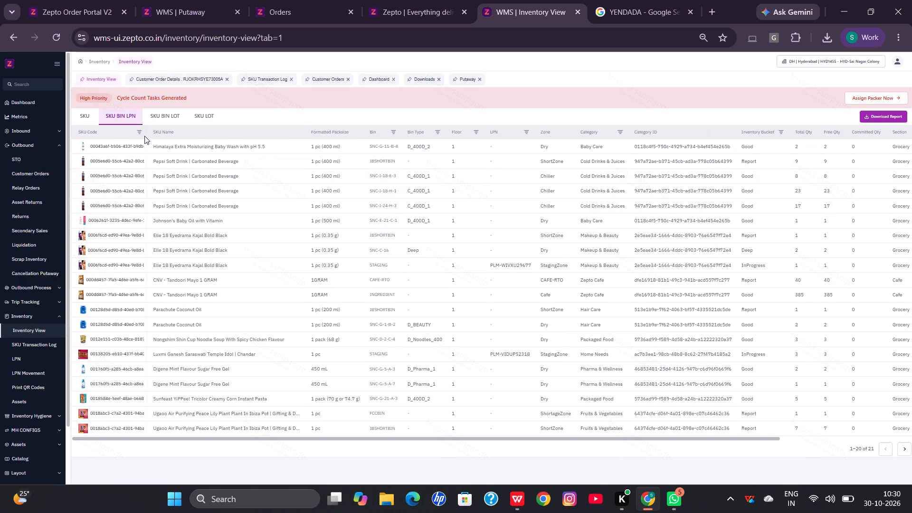
left_click(137, 135)
key("ctrl+v")
key("Return")
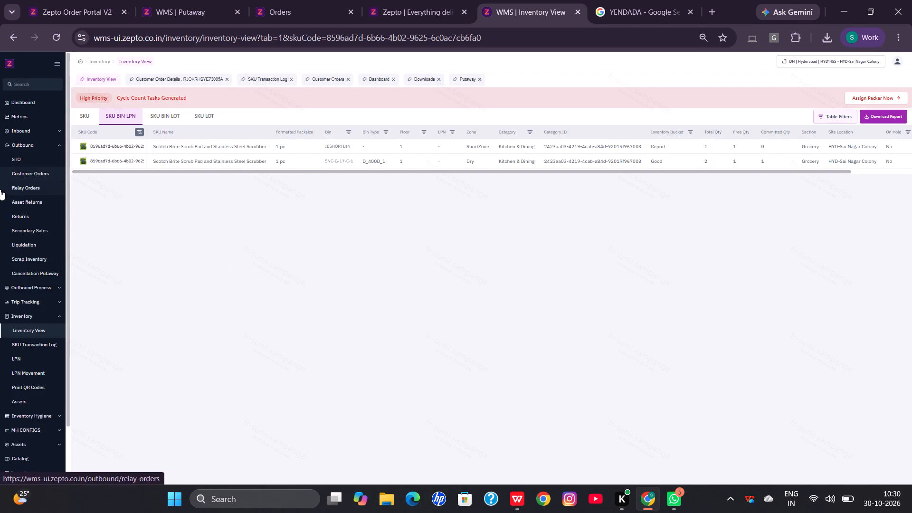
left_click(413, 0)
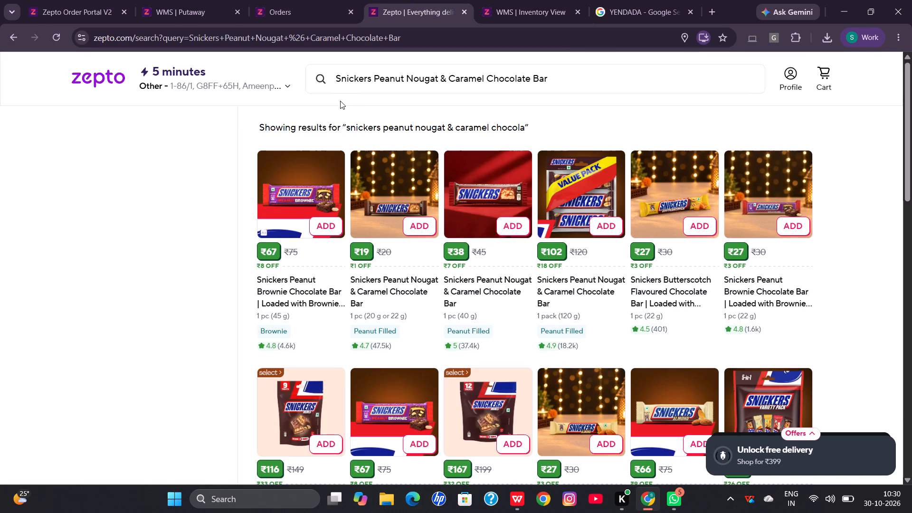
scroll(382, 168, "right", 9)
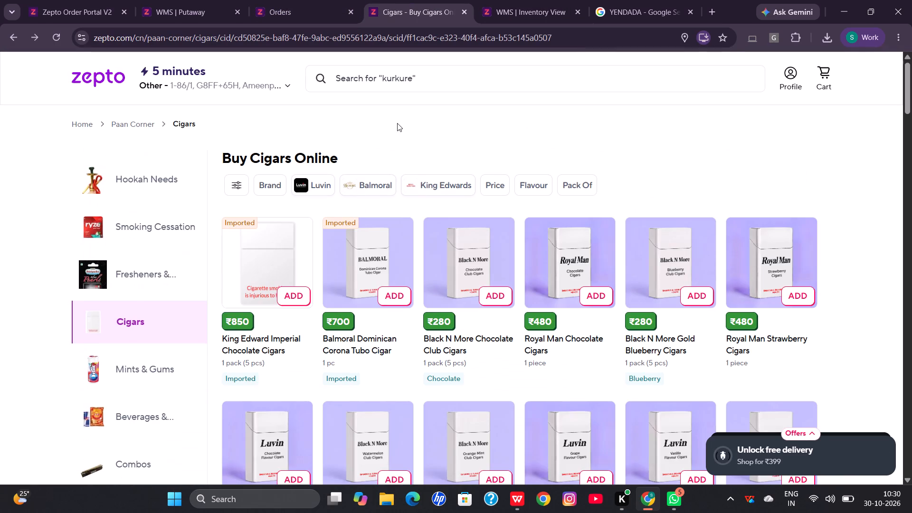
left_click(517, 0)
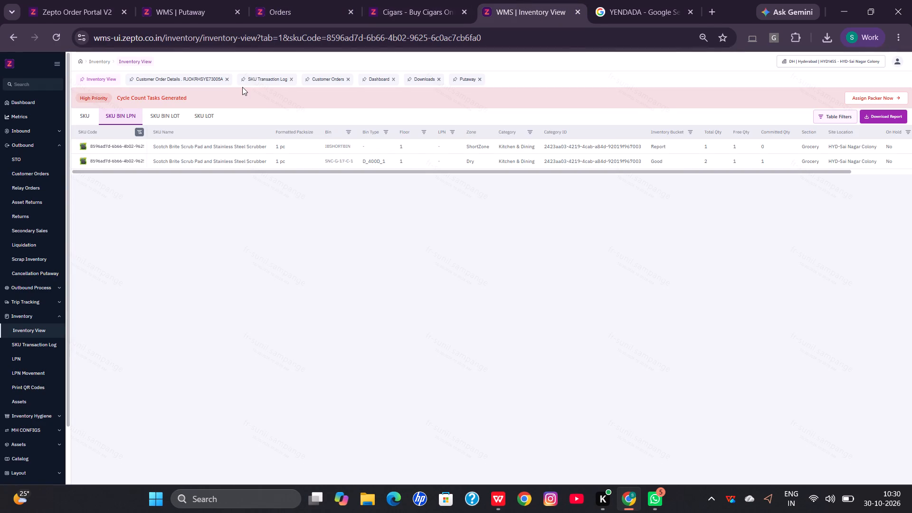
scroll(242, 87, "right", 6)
left_click(28, 170)
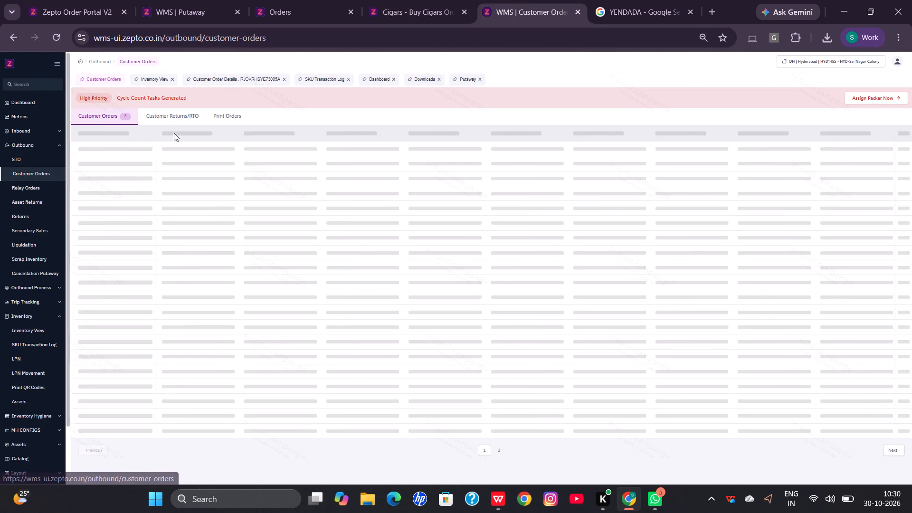
left_click(237, 130)
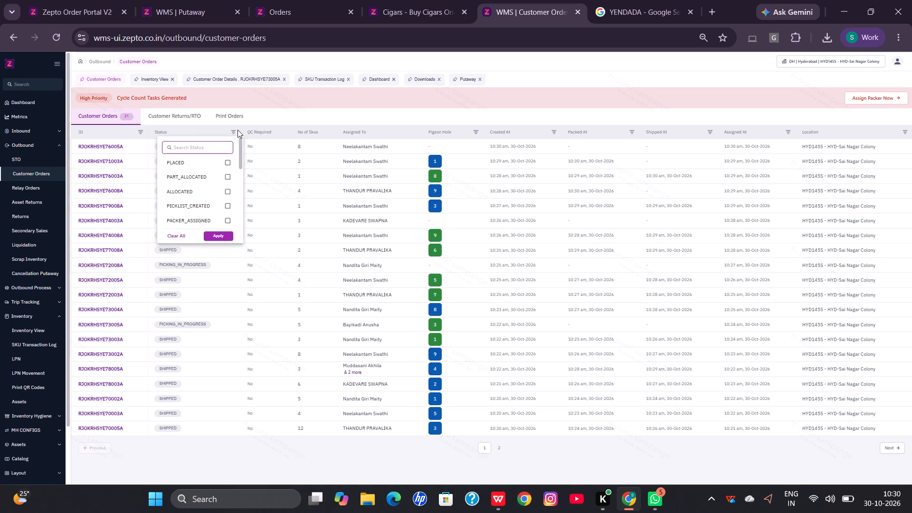
left_click(176, 307)
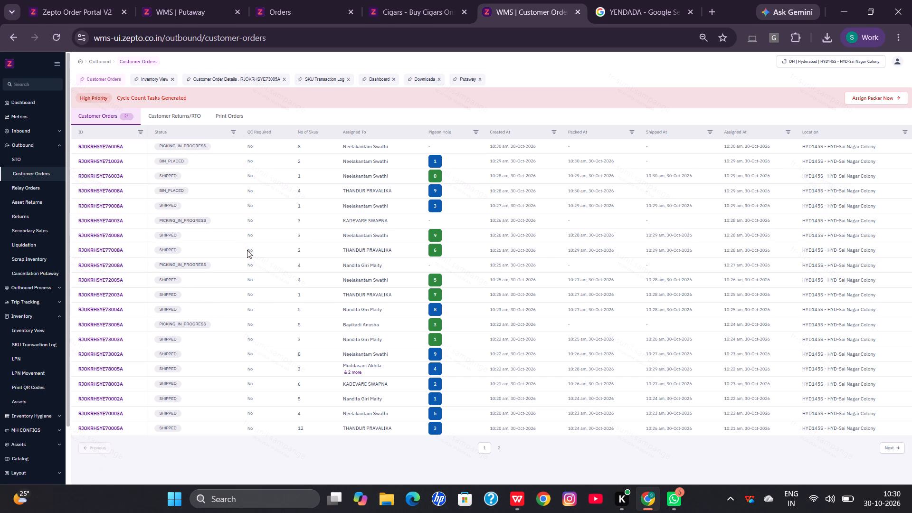
left_click(231, 134)
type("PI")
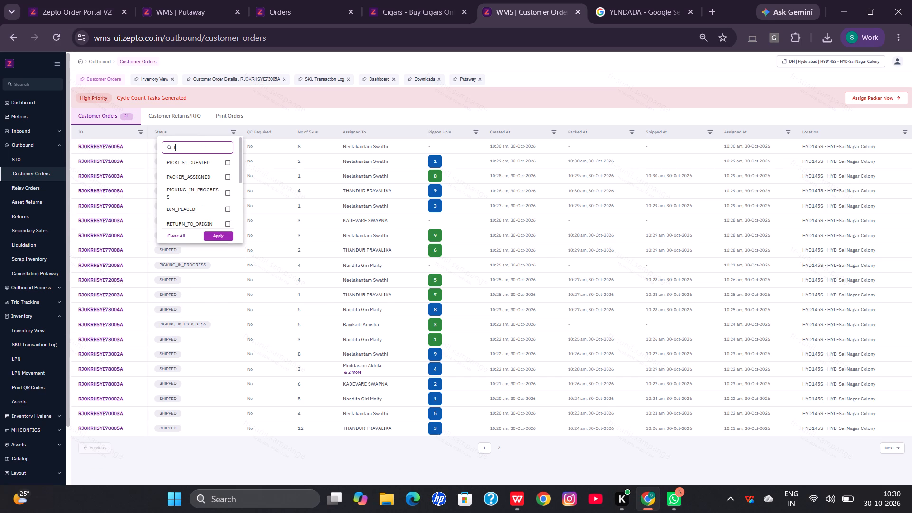
left_click(204, 183)
left_click(204, 183)
left_click(204, 190)
key("Return")
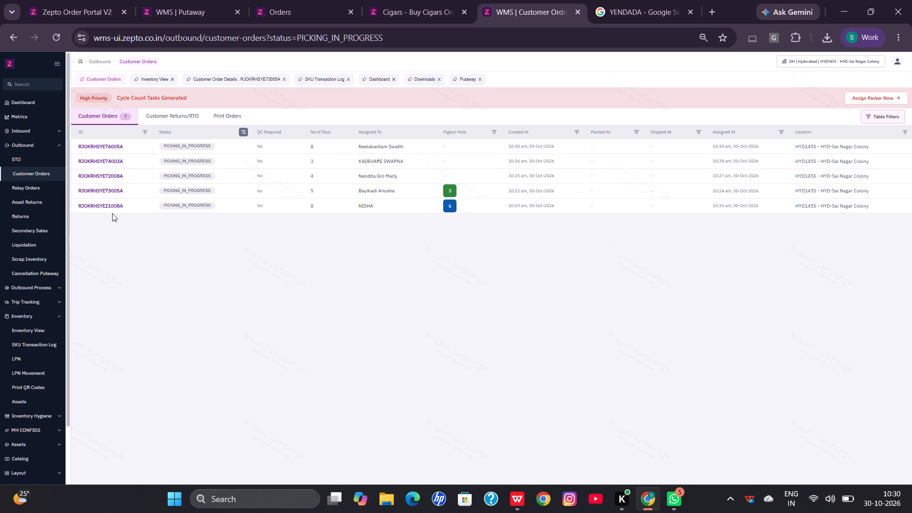
left_click(89, 202)
left_click(89, 202)
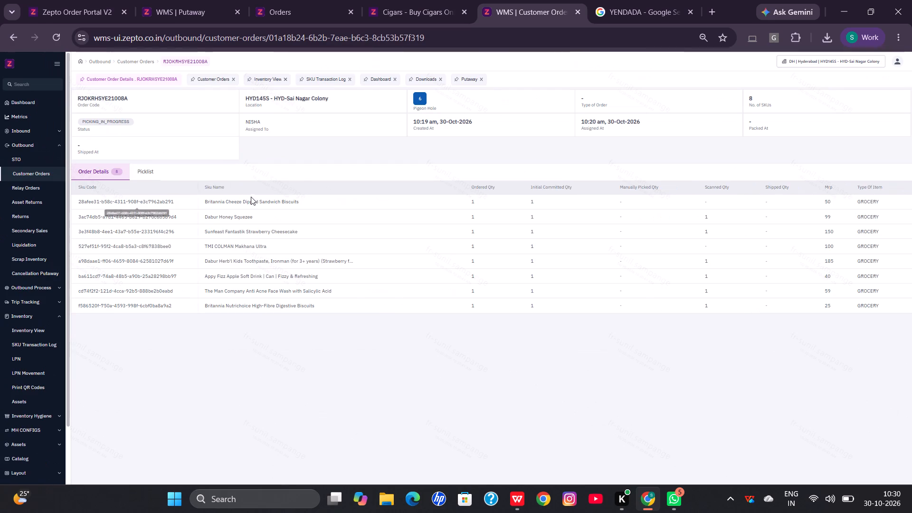
Copy the name Britannia Cheeze Dipped Sandwich Biscuits, search the Zepto store for it, and open the Britannia 5050 Caramel Dipped Sandwich Biscuit product.
triple_click(237, 199)
key("ctrl+c")
key("ctrl+c")
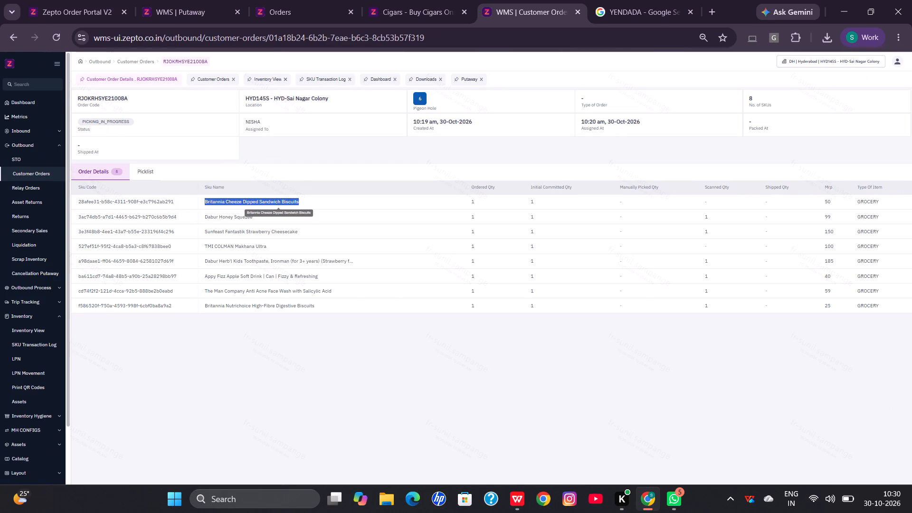
left_click(38, 324)
left_click(131, 113)
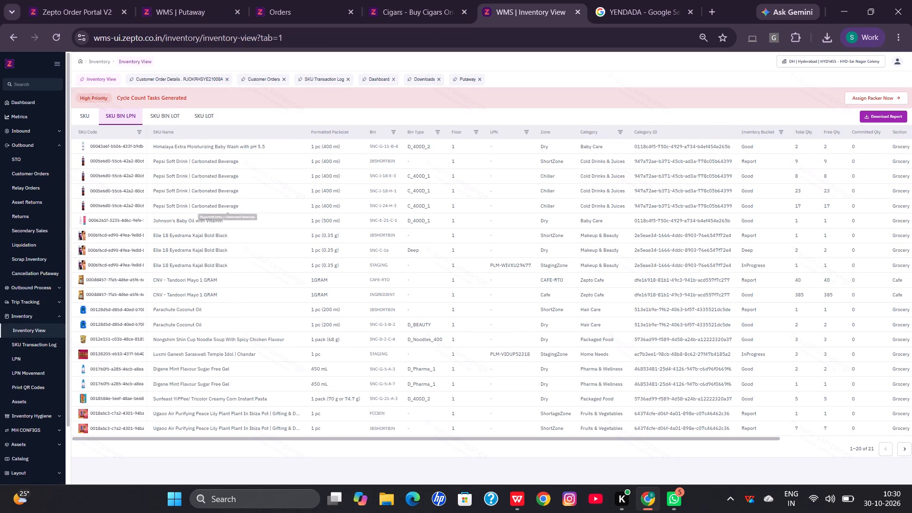
left_click(415, 2)
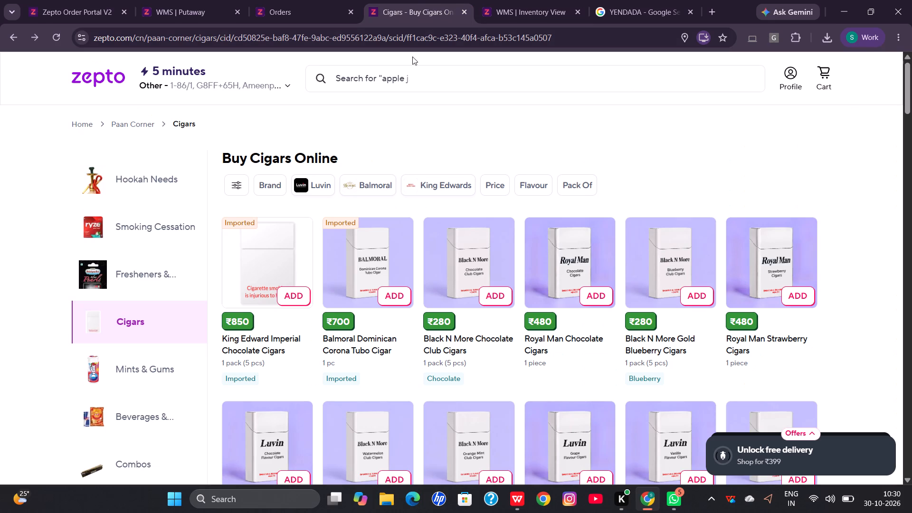
left_click(368, 75)
key("ctrl+v")
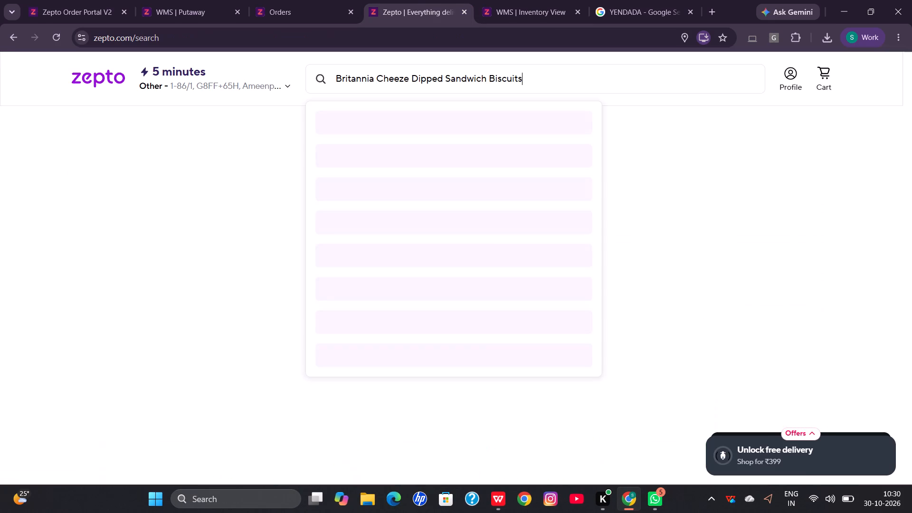
key("Return")
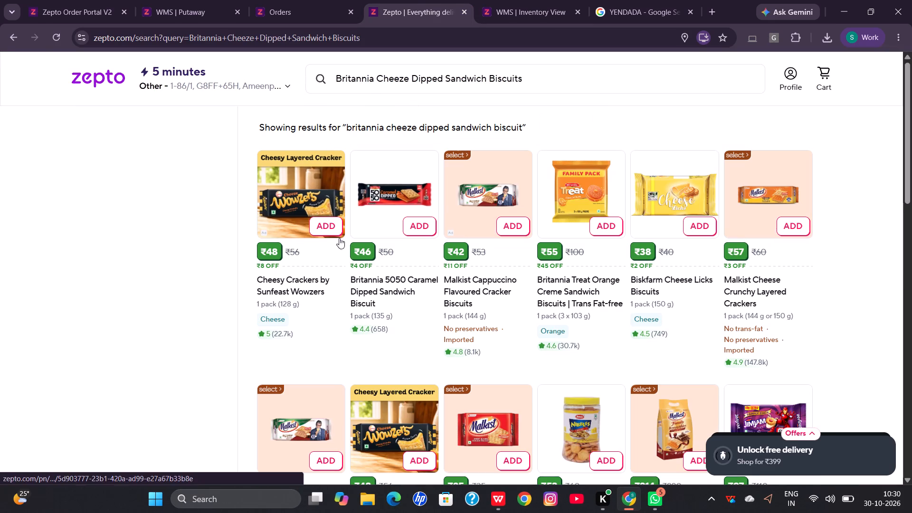
left_click(380, 282)
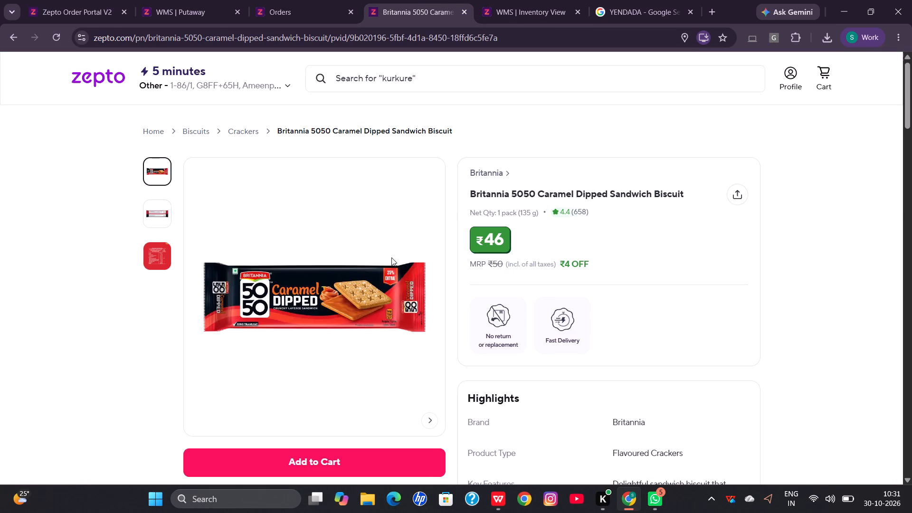
Copy the Britannia 5050 Caramel Dipped Sandwich Biscuit product name and filter the WMS Catalog by that SKU name.
triple_click(535, 190)
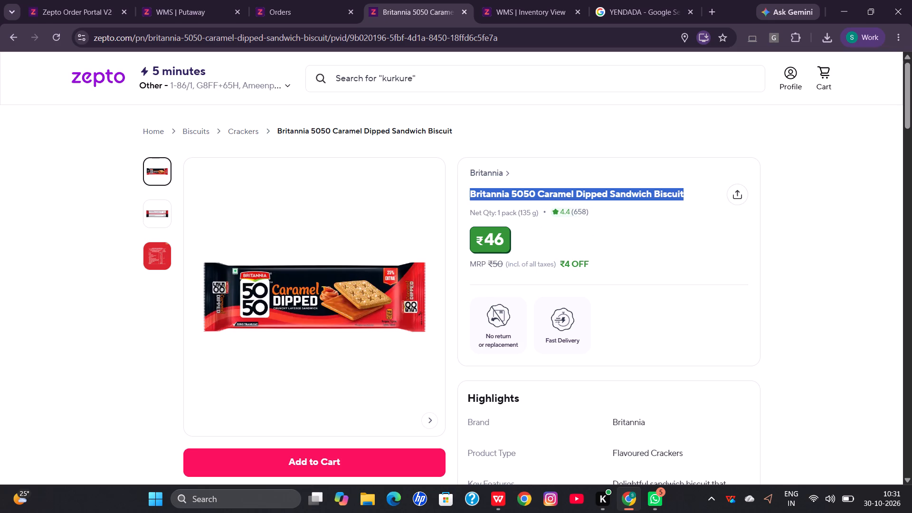
key("ctrl+c")
key("ctrl+c")
left_click(279, 0)
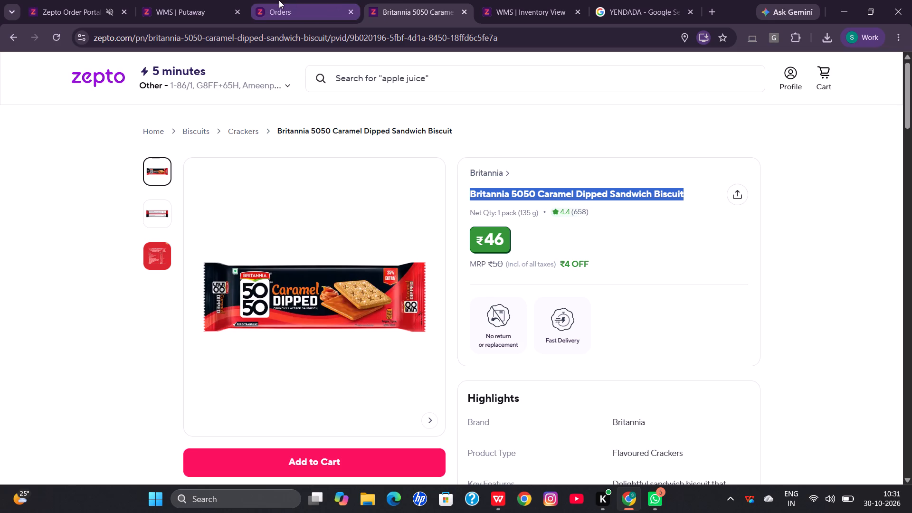
left_click(189, 0)
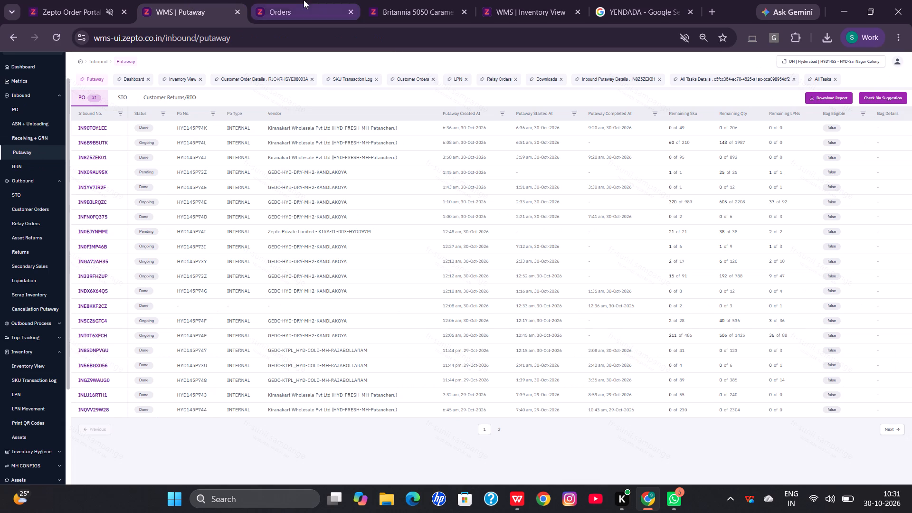
left_click(513, 0)
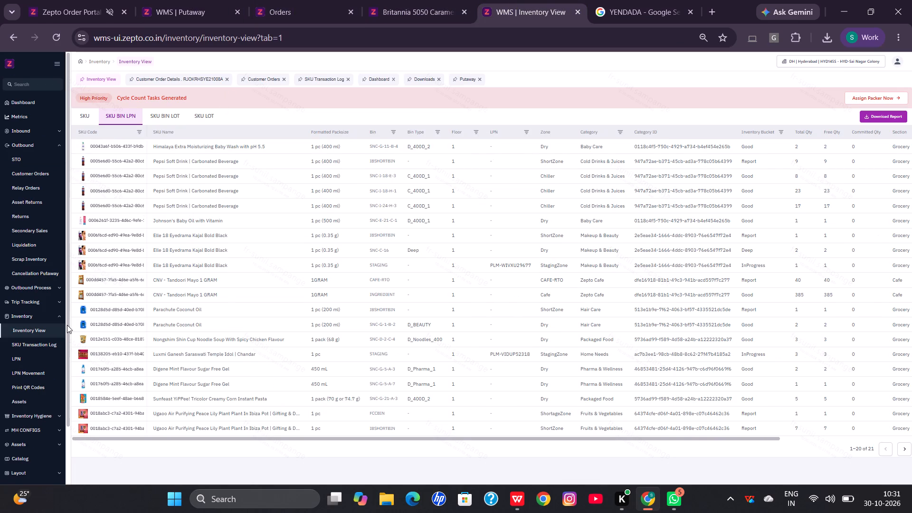
scroll(29, 399, "down", 2)
left_click(19, 398)
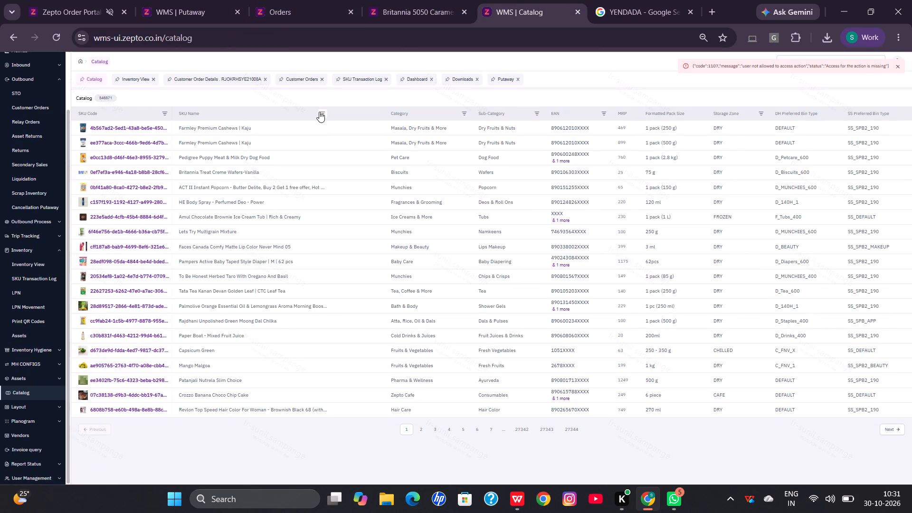
left_click(319, 112)
key("ctrl+v")
key("Return")
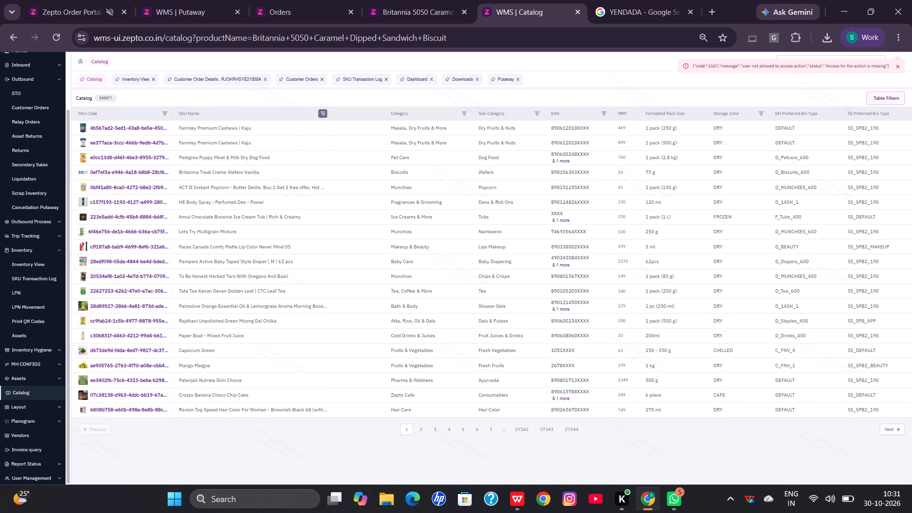
Copy the caramel biscuit's SKU code from the Catalog, filter the SKU BIN LPN inventory by it, and examine its product image and bin details.
triple_click(176, 132)
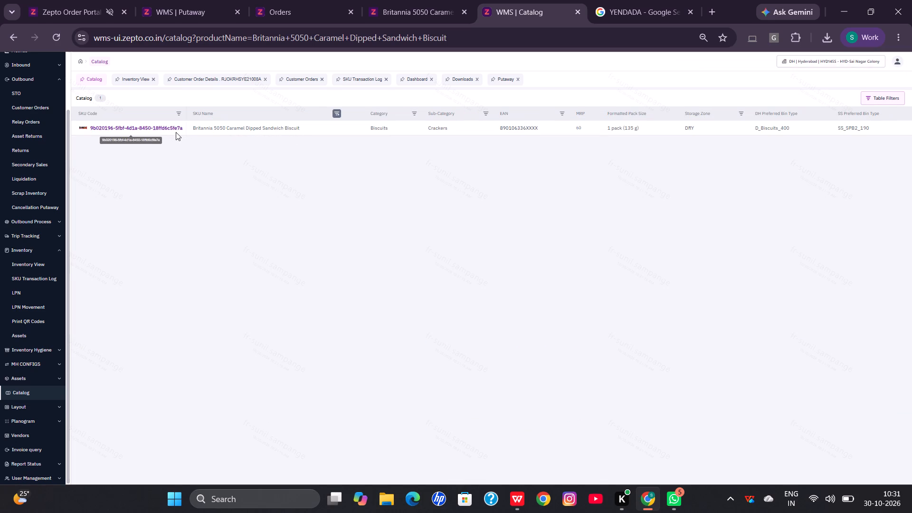
key("ctrl+c")
key("ctrl+c")
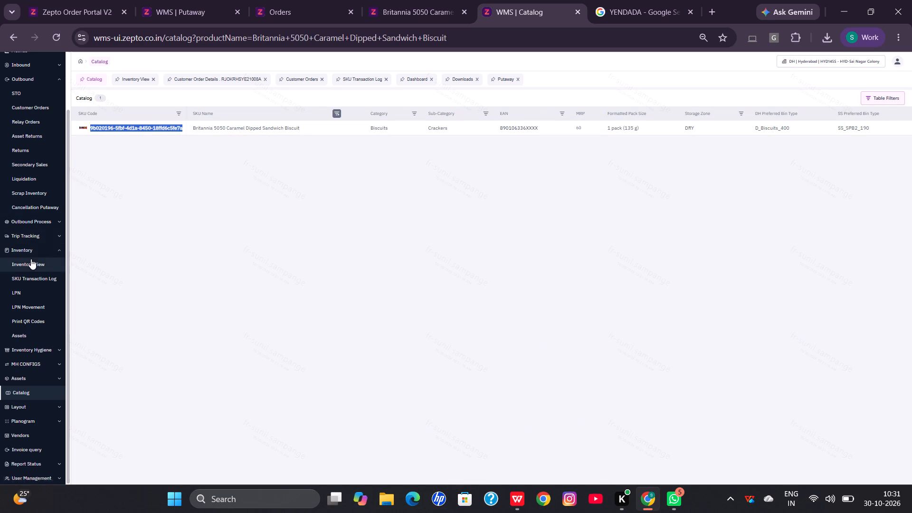
left_click(31, 259)
left_click(119, 111)
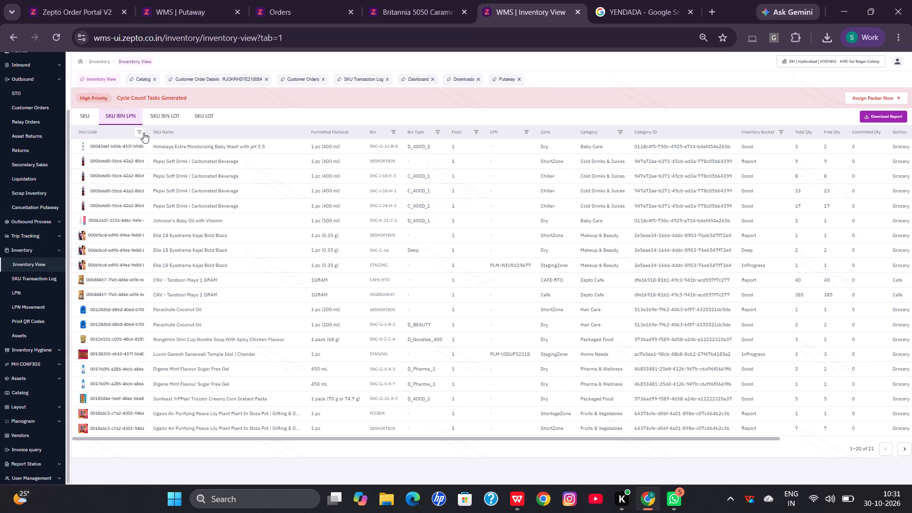
left_click(142, 133)
key("ctrl+v")
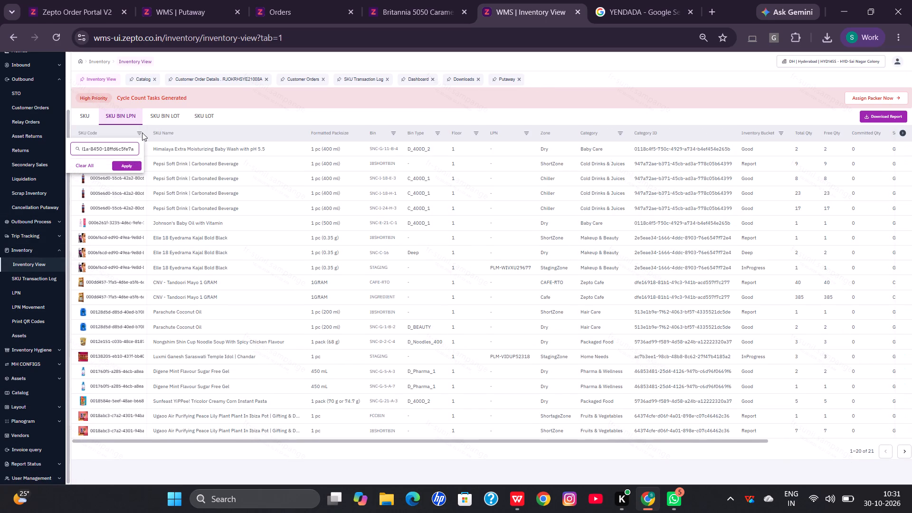
key("Return")
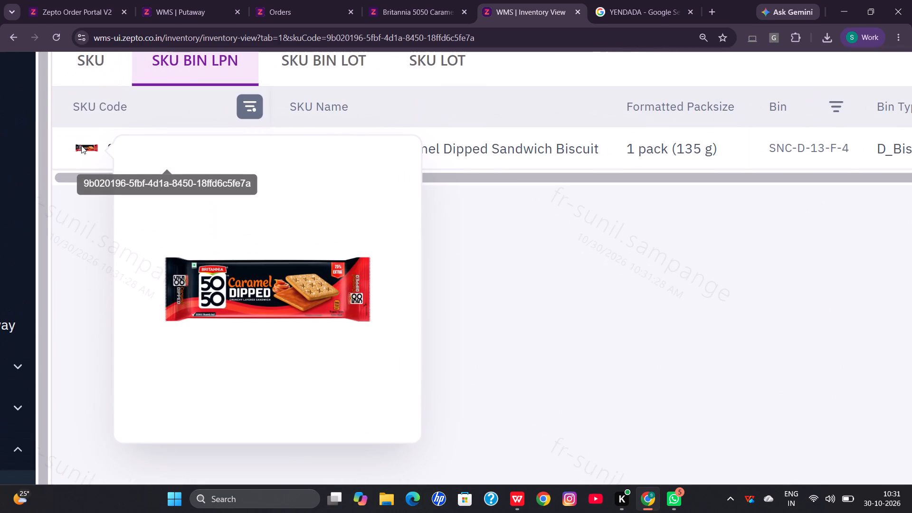
left_click_drag(81, 145, 124, 155)
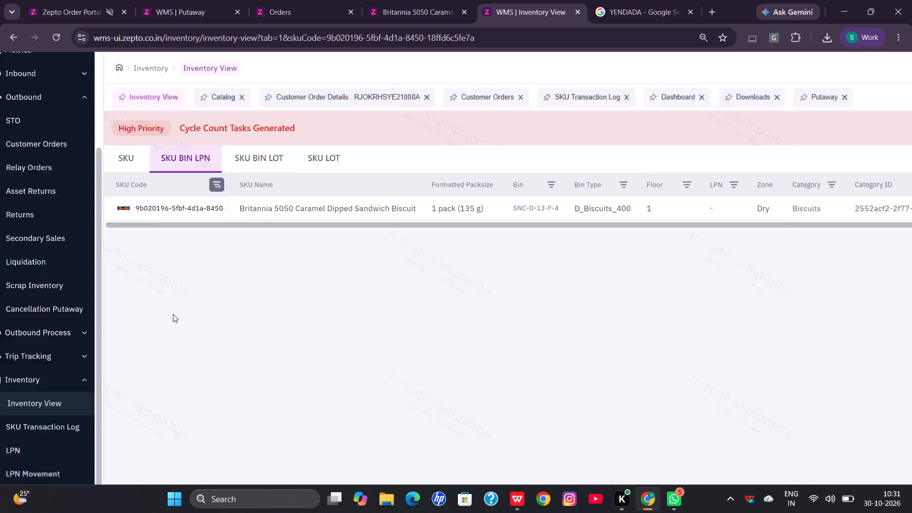
left_click(37, 250)
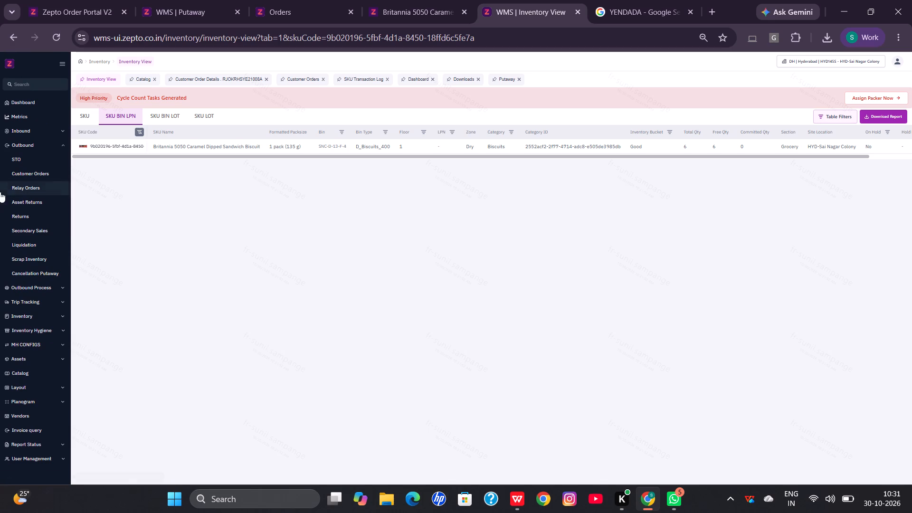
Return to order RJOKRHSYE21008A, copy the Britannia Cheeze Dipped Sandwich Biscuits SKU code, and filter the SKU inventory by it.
scroll(47, 226, "right", 20)
scroll(47, 226, "right", 16)
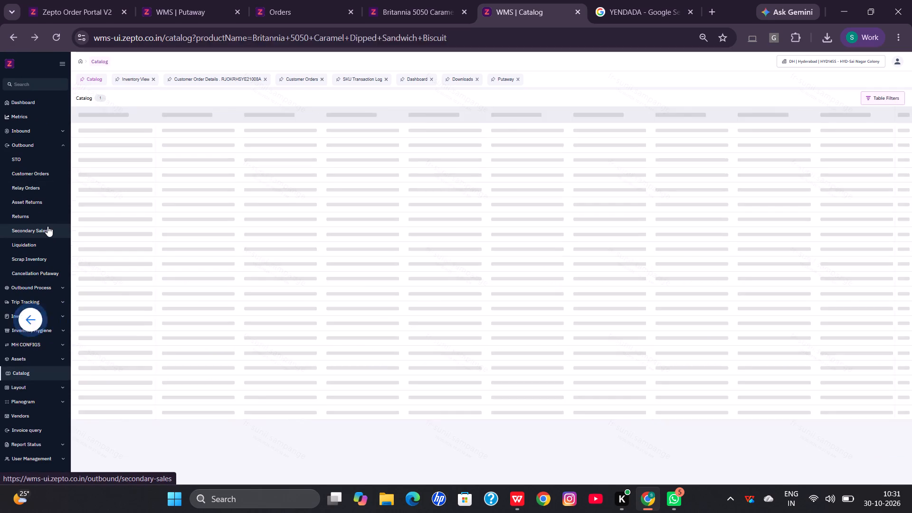
scroll(47, 226, "right", 10)
scroll(47, 226, "left", 8)
scroll(47, 226, "right", 8)
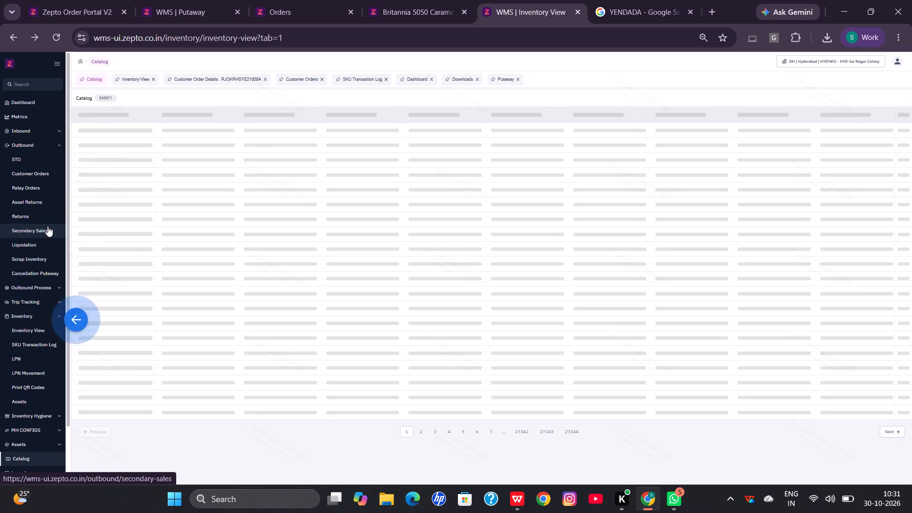
scroll(47, 226, "right", 18)
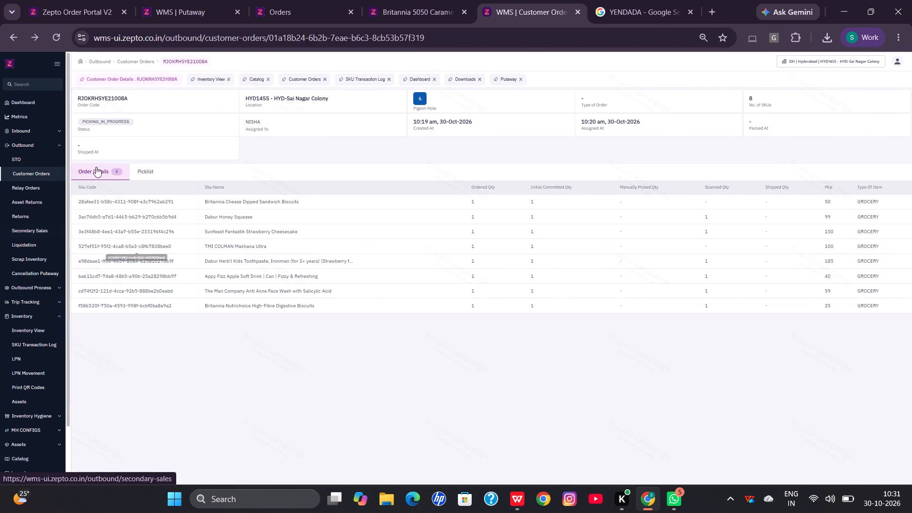
triple_click(103, 198)
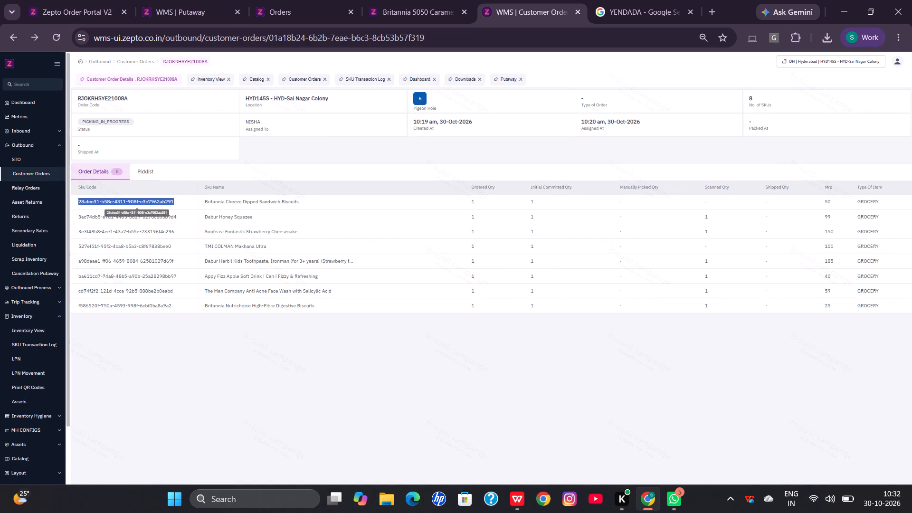
key("ctrl+c")
key("ctrl+c")
left_click(29, 332)
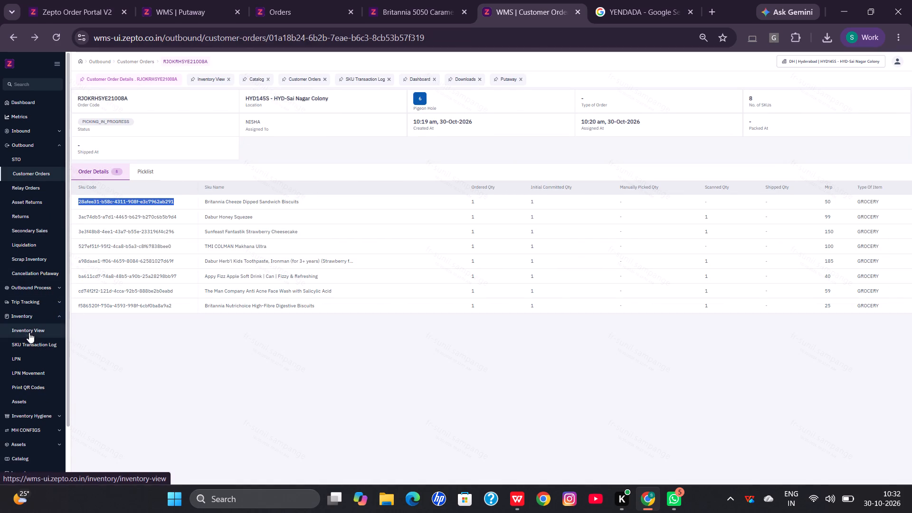
left_click(135, 133)
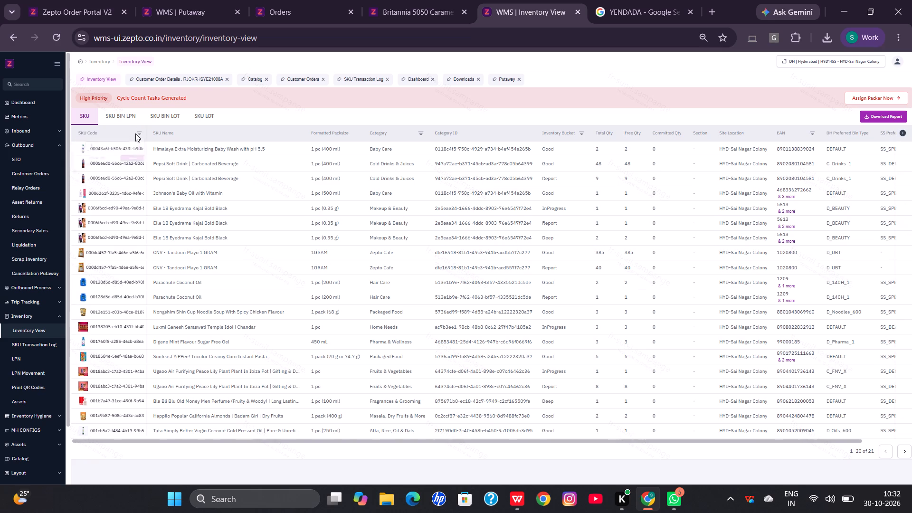
key("ctrl+v")
key("Return")
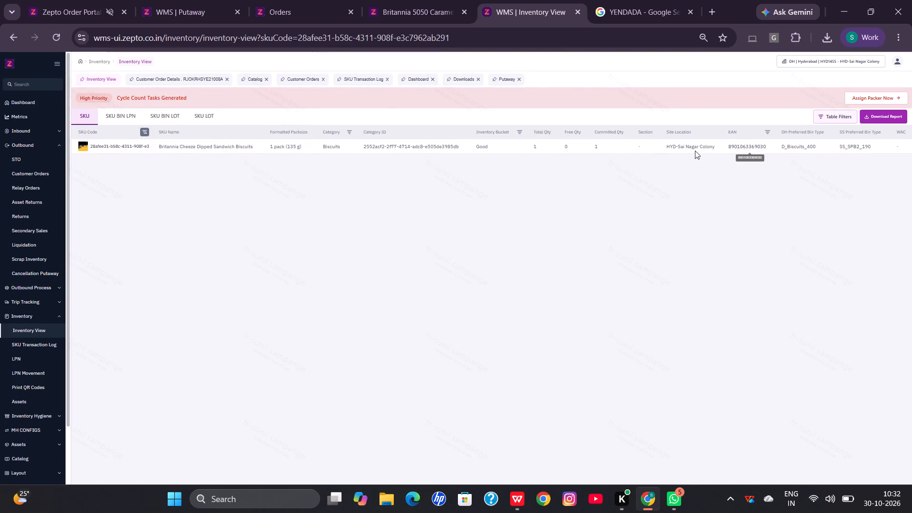
scroll(258, 163, "right", 20)
scroll(258, 163, "right", 1)
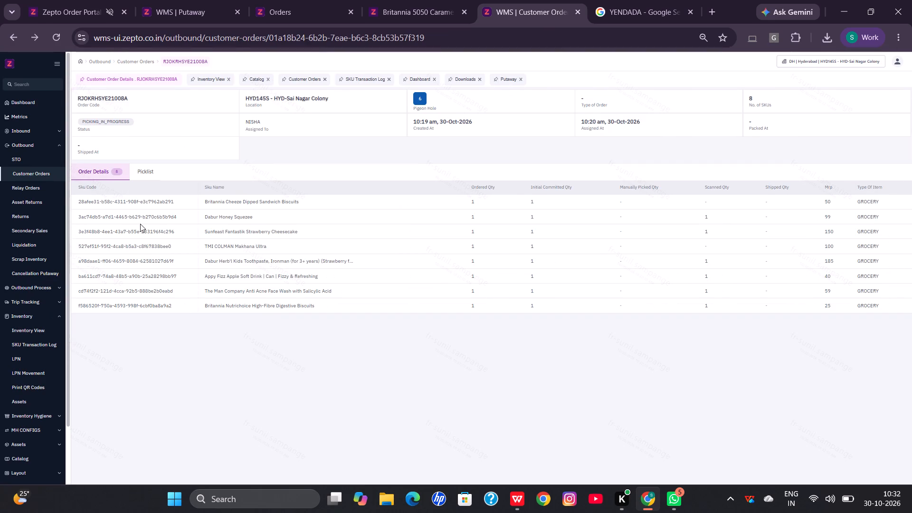
scroll(140, 224, "right", 9)
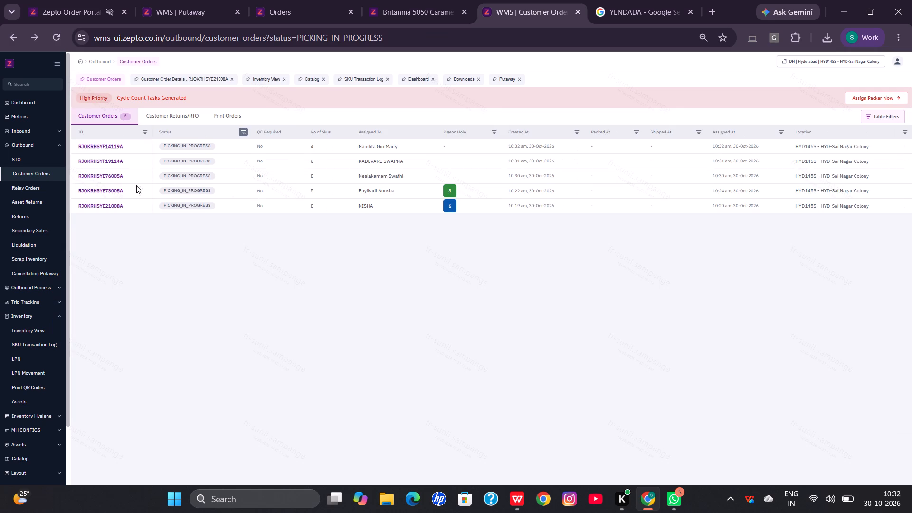
left_click(107, 188)
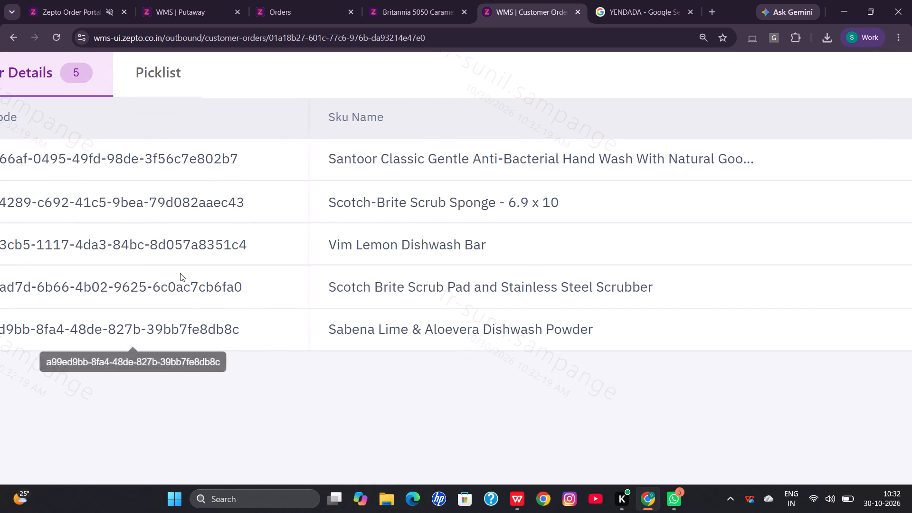
Copy the Scotch Brite Scrub Pad and Stainless Steel Scrubber name from the order and search the Zepto store for it.
triple_click(328, 269)
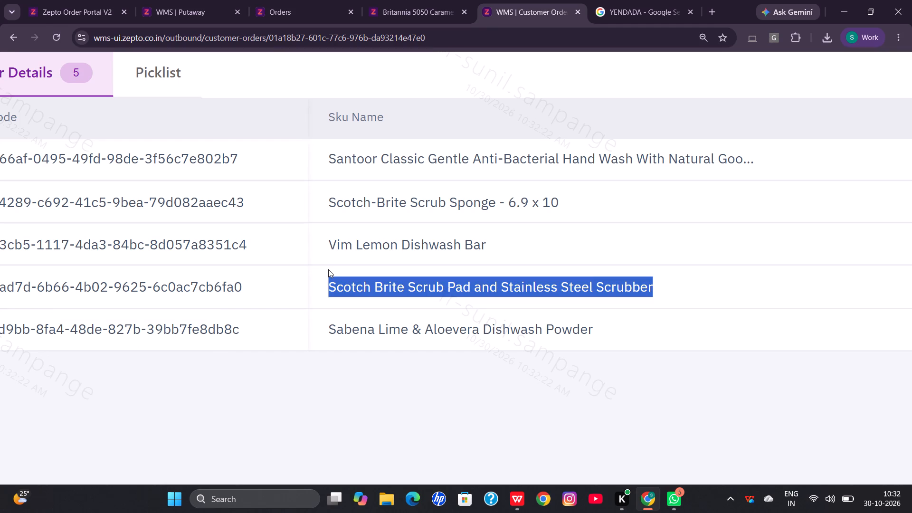
key("ctrl+c")
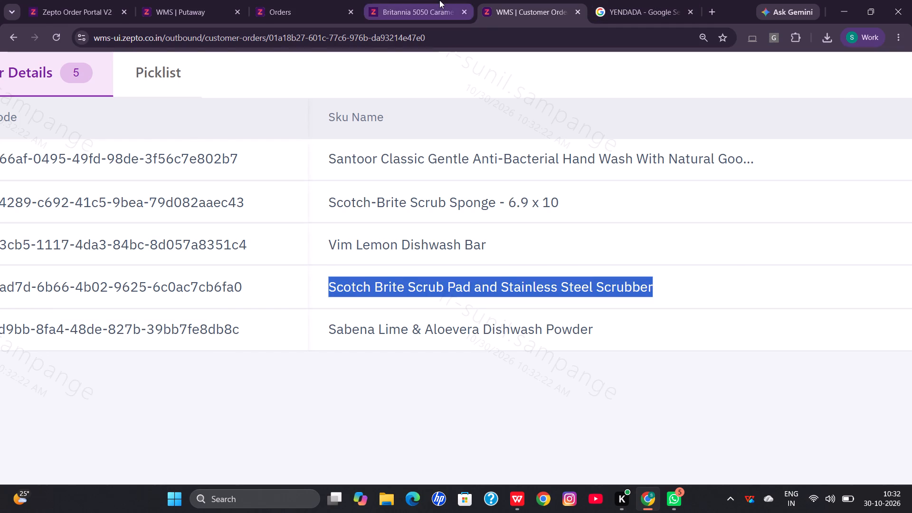
left_click(439, 0)
left_click(405, 84)
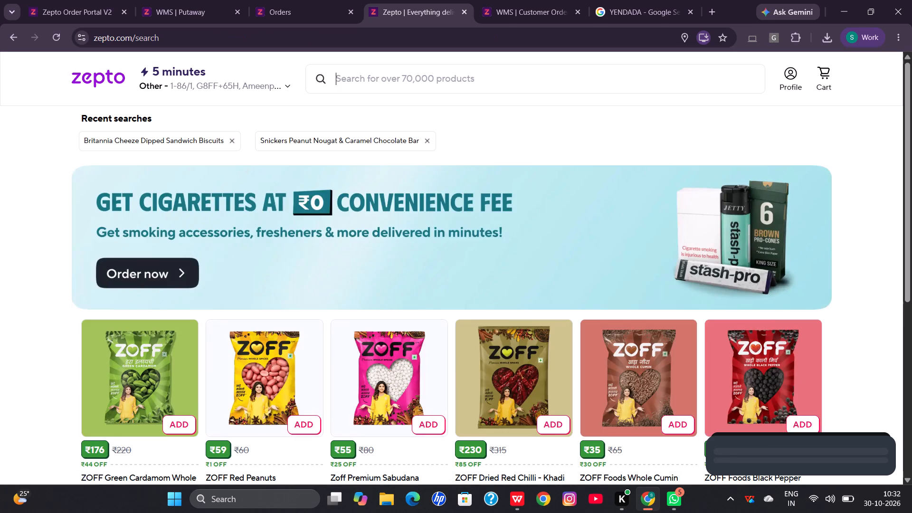
key("ctrl+v")
key("Return")
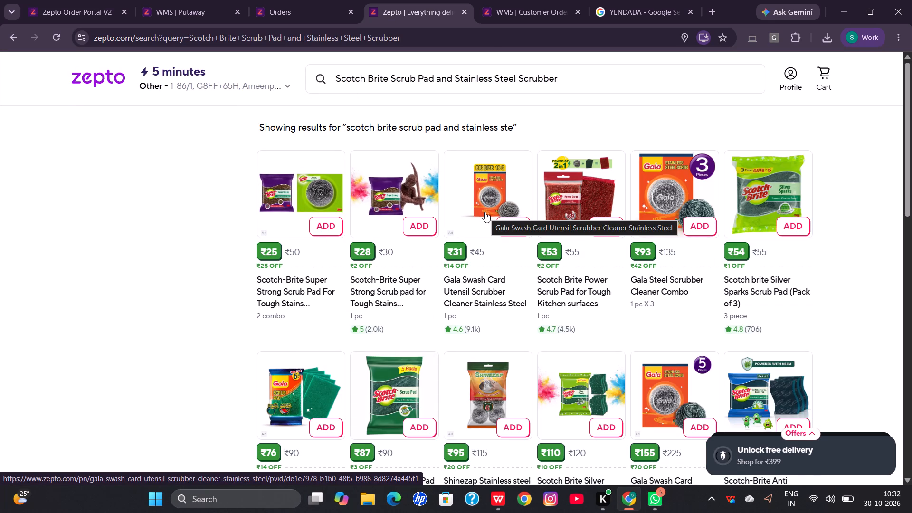
Look through the scrubber search results, open Gala Swash Card Utensil Scrubber Cleaner Stainless Steel and copy its product name.
scroll(485, 212, "down", 5)
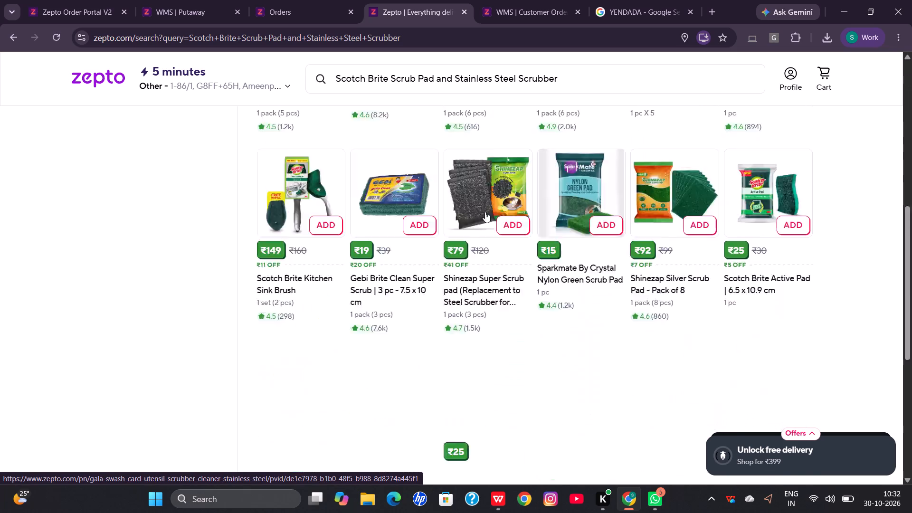
scroll(485, 212, "down", 6)
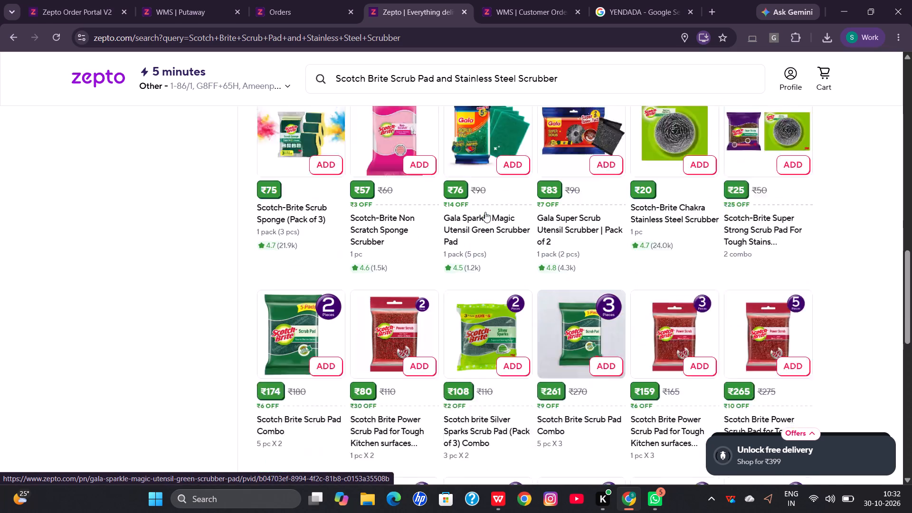
scroll(485, 212, "down", 1)
scroll(485, 212, "up", 4)
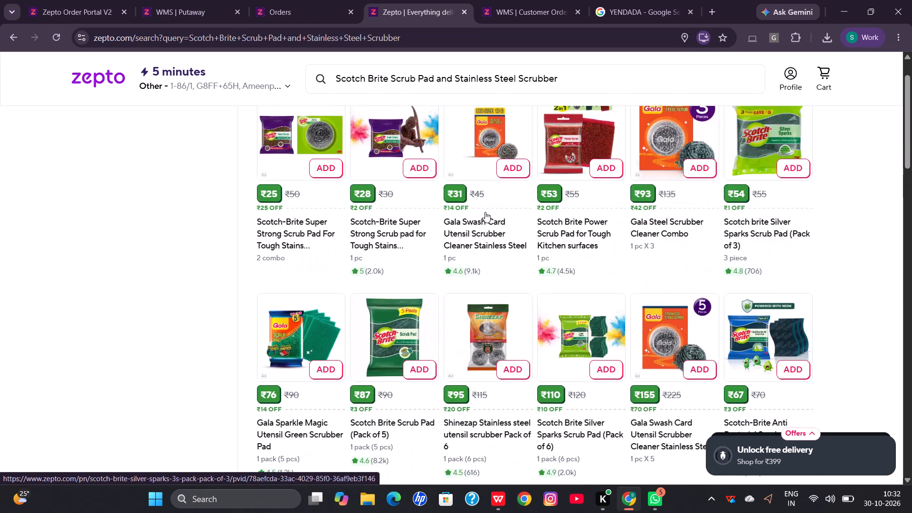
scroll(485, 212, "up", 2)
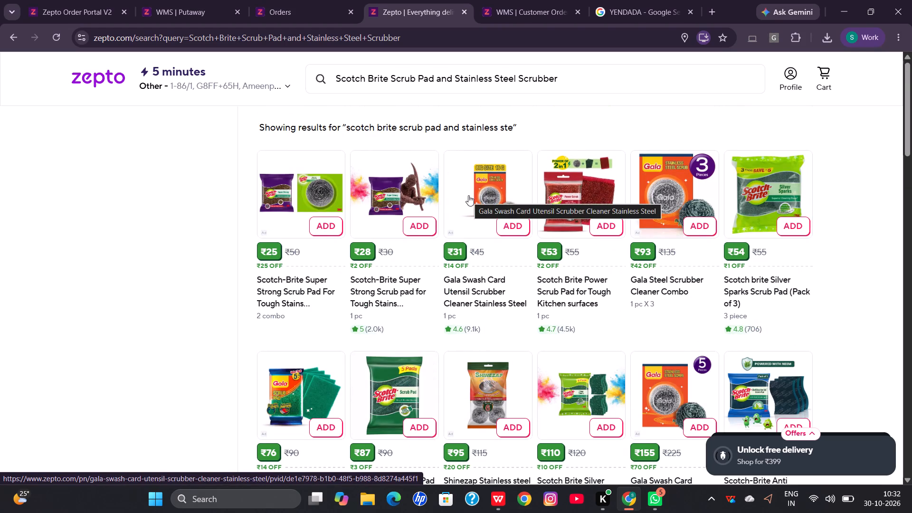
left_click(468, 195)
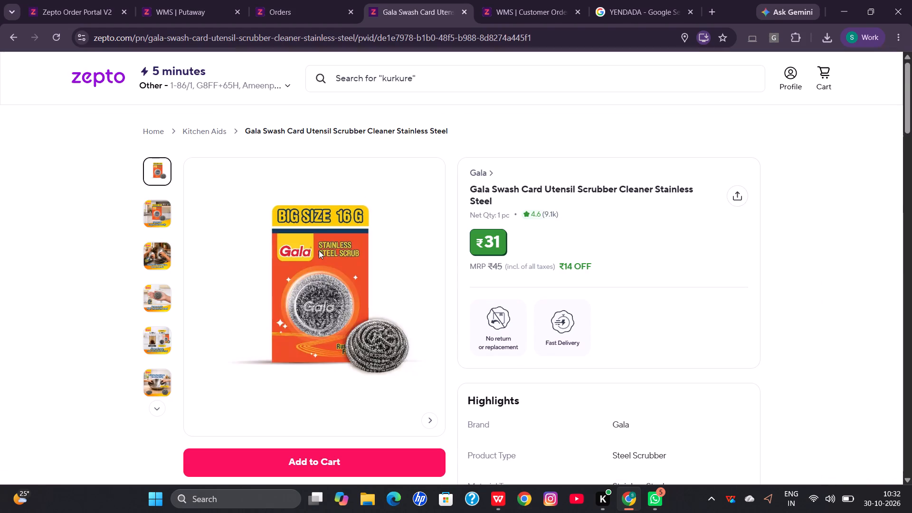
triple_click(515, 189)
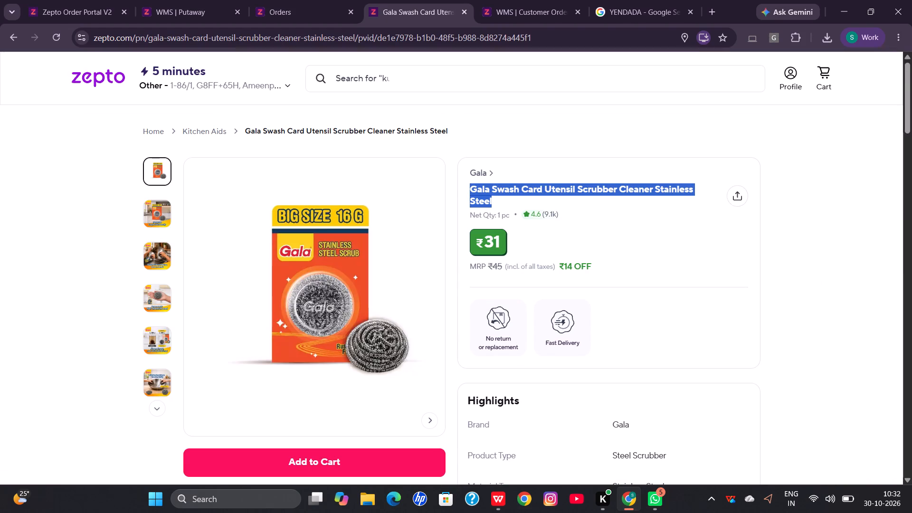
key("ctrl+c")
key("ctrl+c")
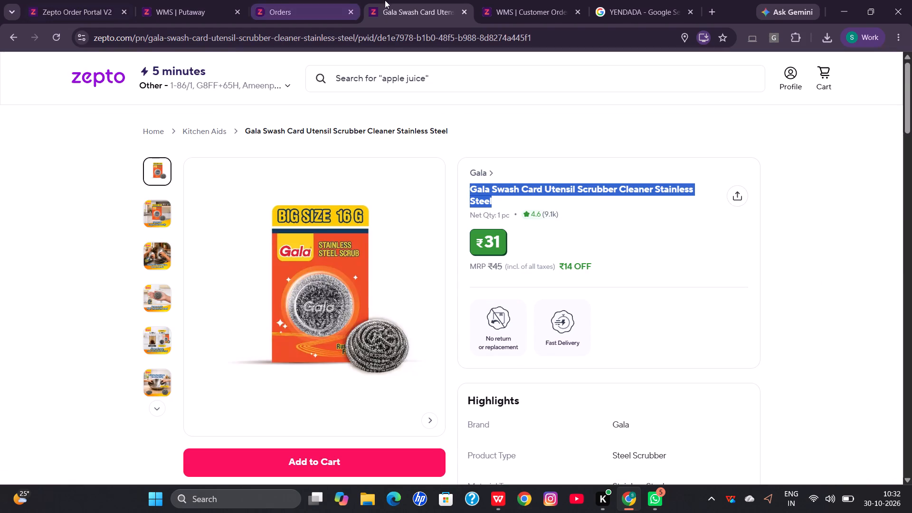
Return to the WMS and filter the Catalog by the SKU name Gala Swash Card Utensil Scrubber Cleaner Stainless Steel.
left_click(492, 0)
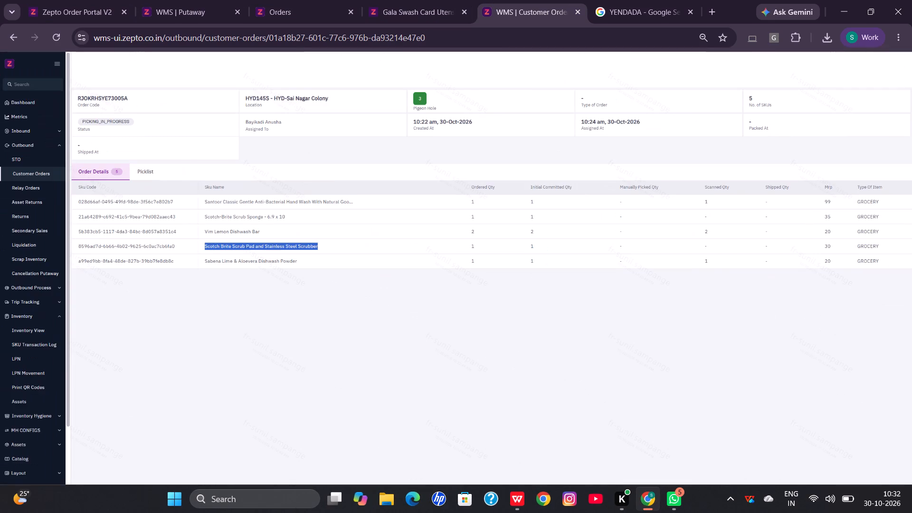
scroll(16, 411, "down", 3)
left_click(22, 393)
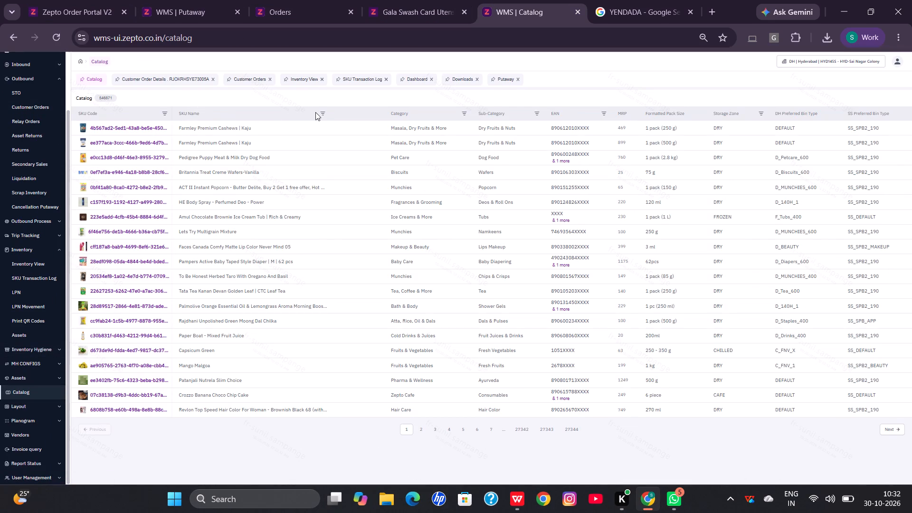
left_click(322, 113)
key("ctrl+v")
key("Return")
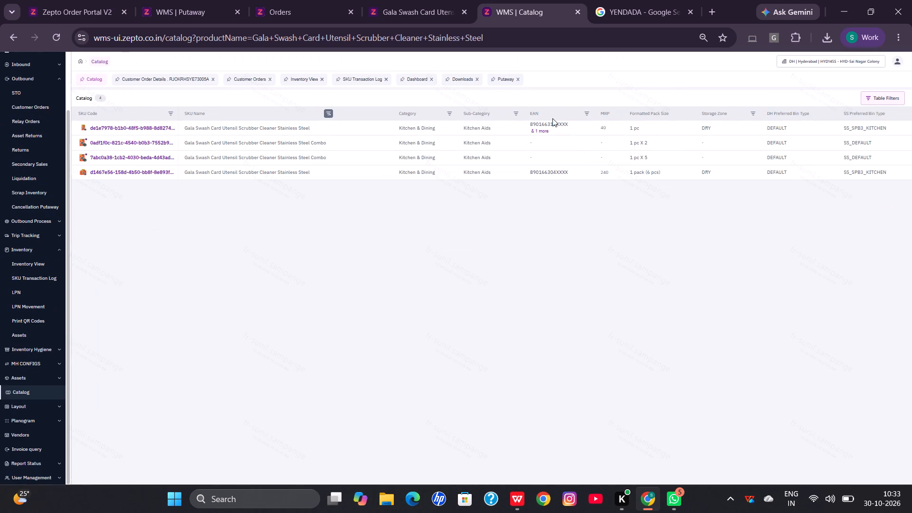
Copy the 1 pc Gala scrubber's SKU code, filter the SKU BIN LPN inventory by it, and examine its product image and bins.
triple_click(168, 135)
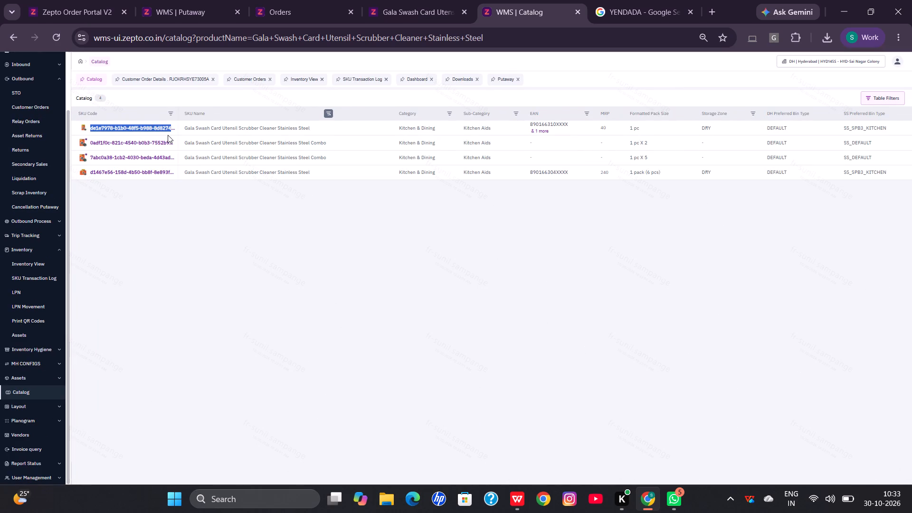
key("ctrl+c")
key("ctrl+c")
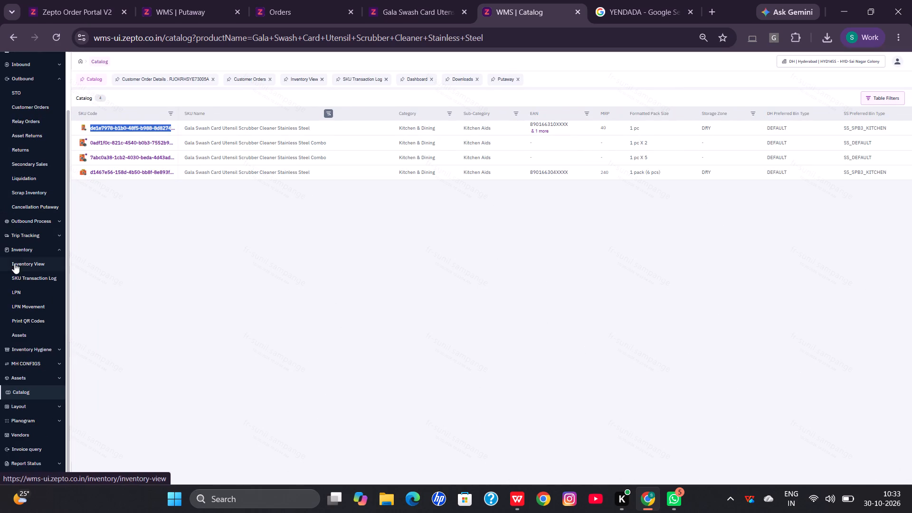
left_click(47, 268)
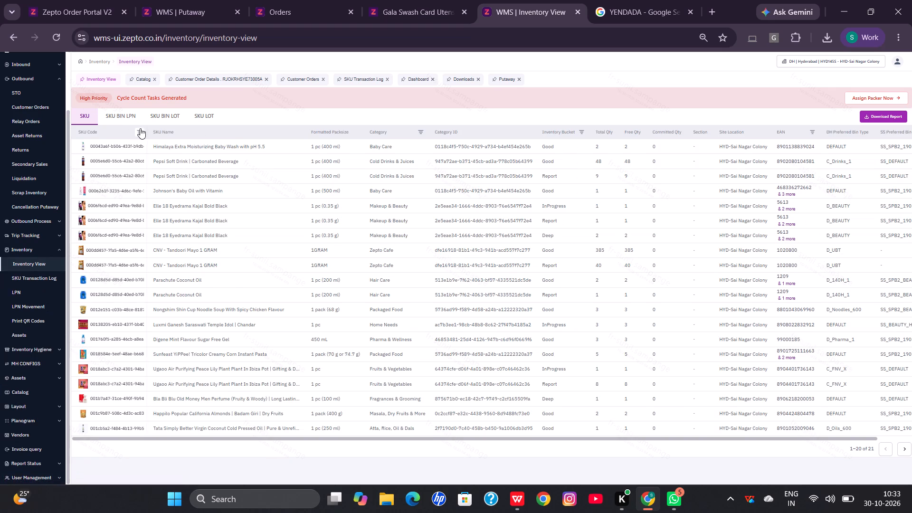
left_click(123, 117)
left_click(136, 129)
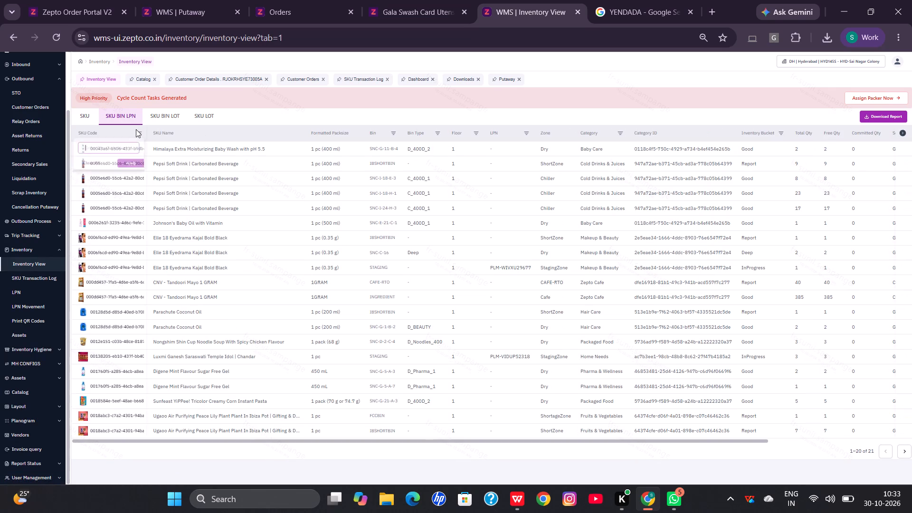
key("ctrl+v")
key("Return")
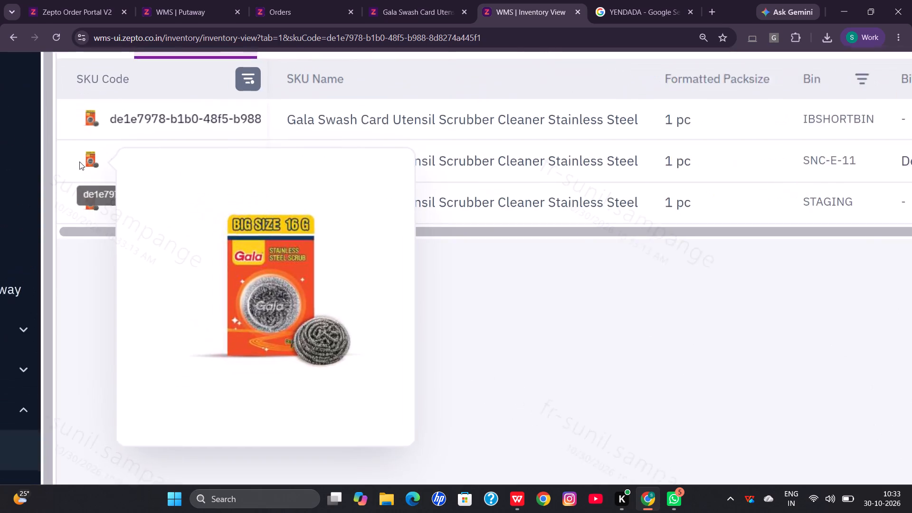
scroll(79, 161, "left", 1)
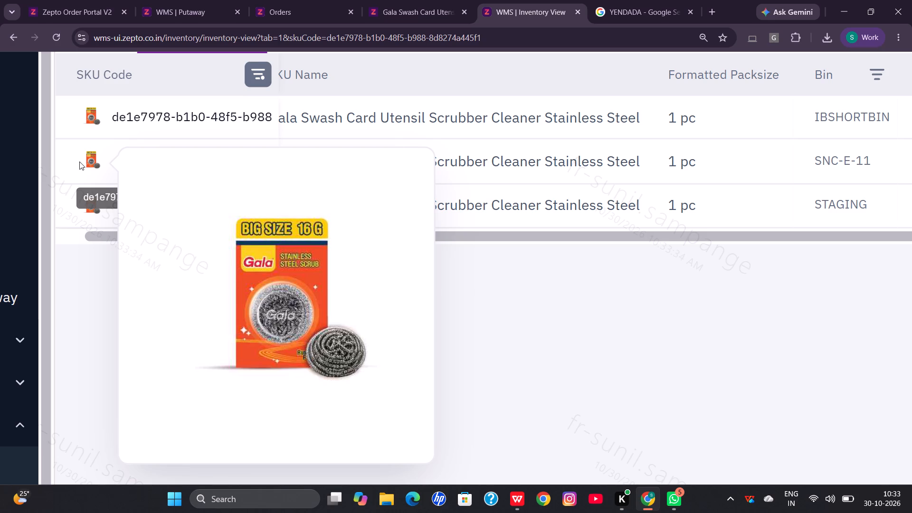
scroll(63, 179, "right", 6)
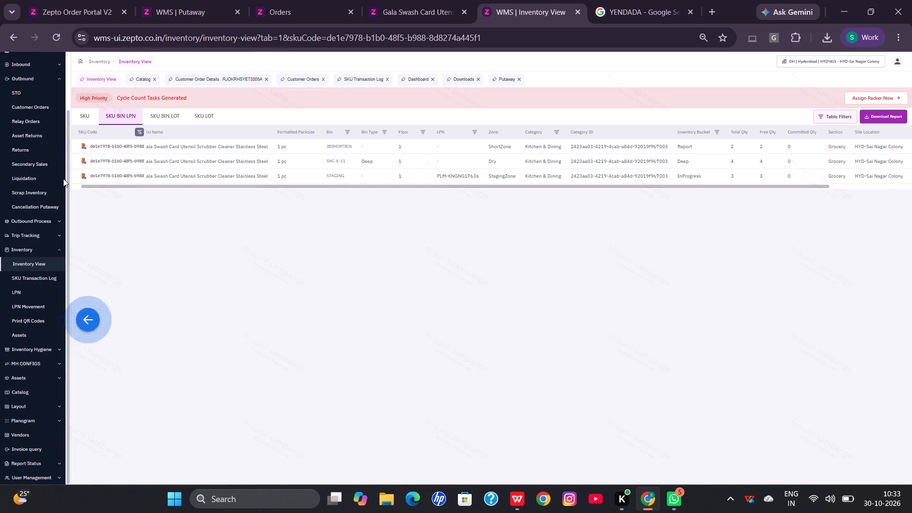
scroll(63, 179, "right", 20)
scroll(63, 179, "right", 20)
scroll(63, 179, "right", 2)
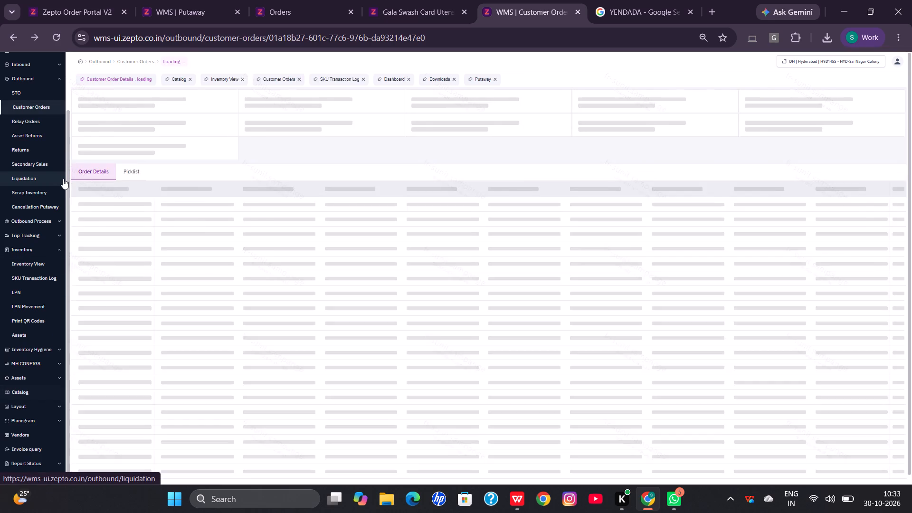
scroll(63, 179, "right", 8)
scroll(63, 179, "left", 7)
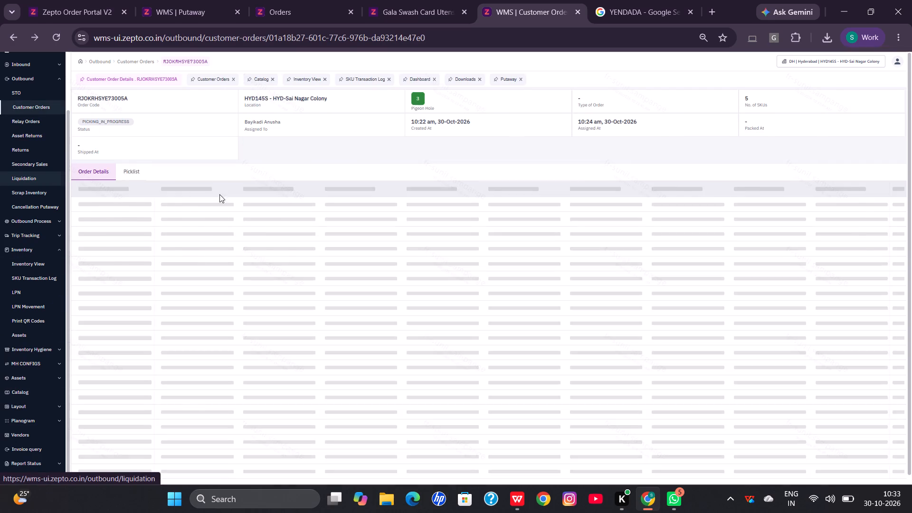
triple_click(149, 249)
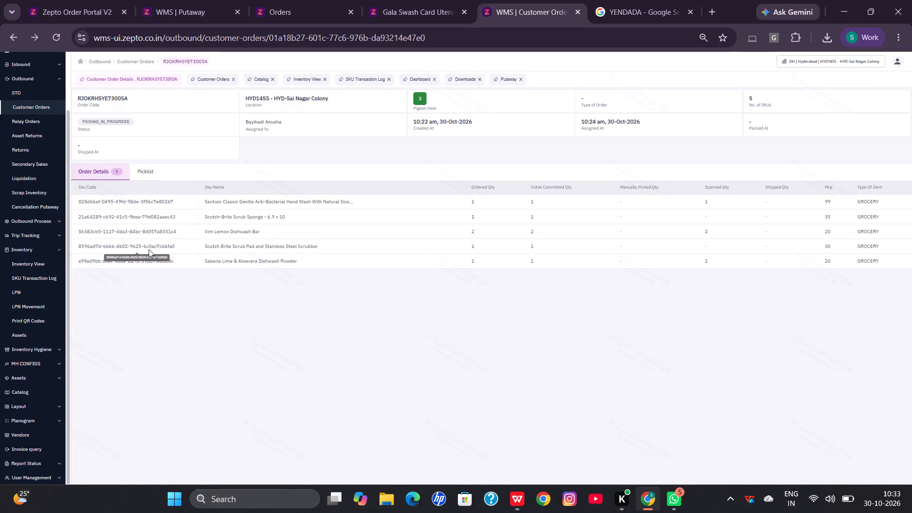
triple_click(135, 250)
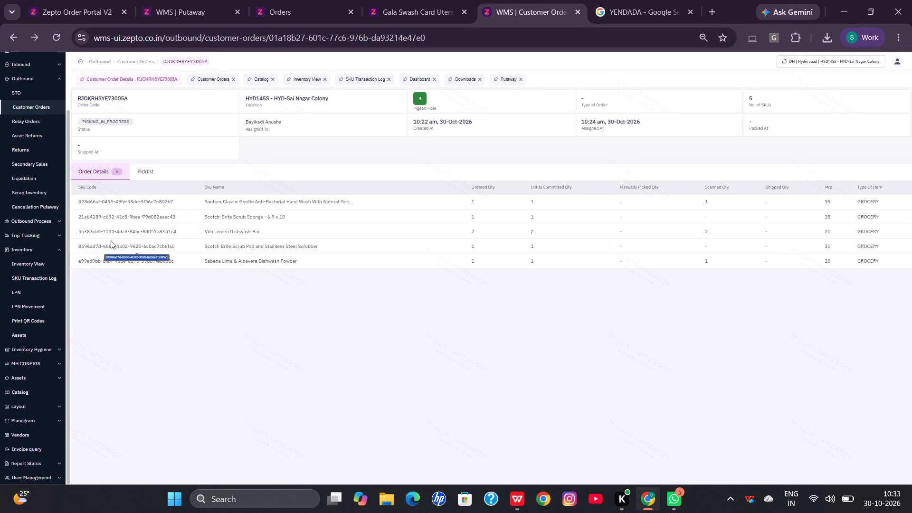
triple_click(110, 240)
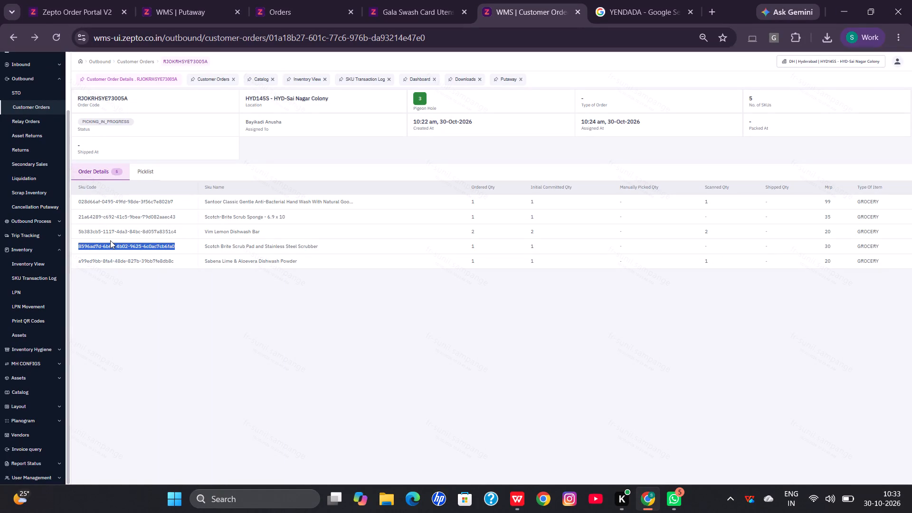
key("ctrl+c")
key("ctrl+c")
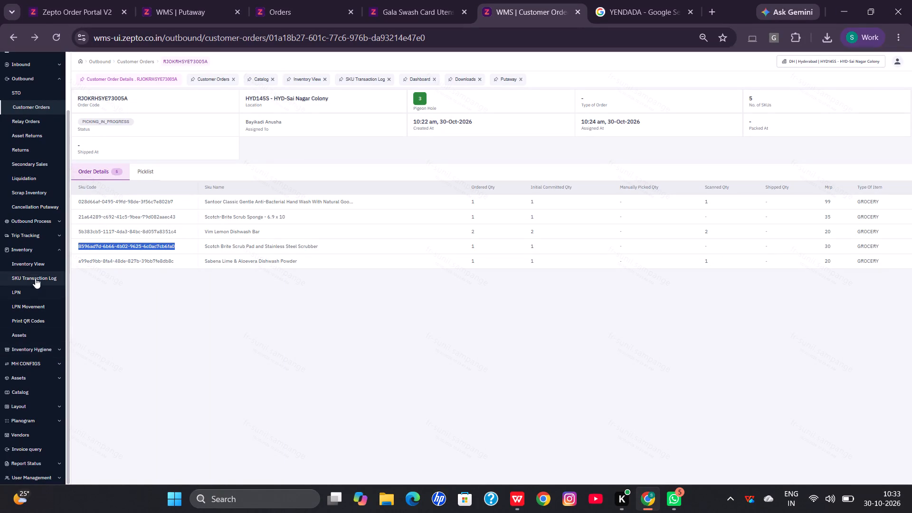
left_click(35, 278)
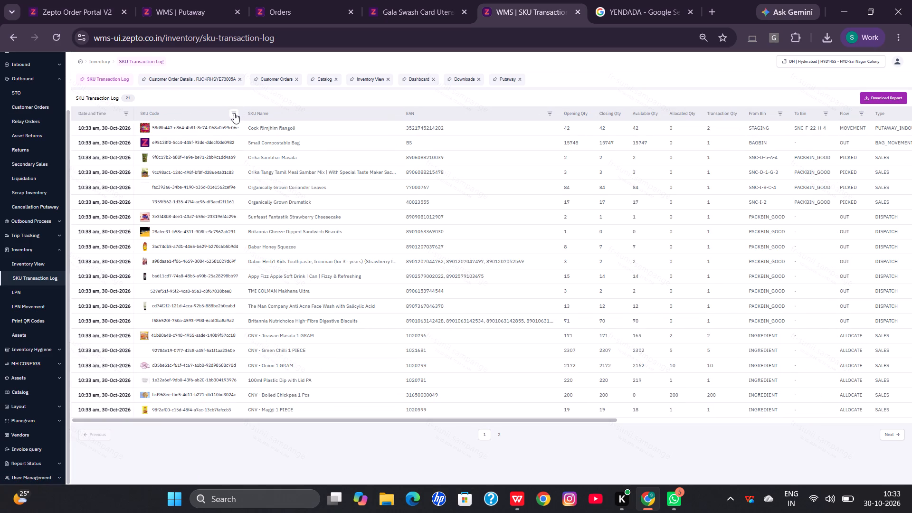
left_click(234, 113)
key("ctrl+v")
key("Return")
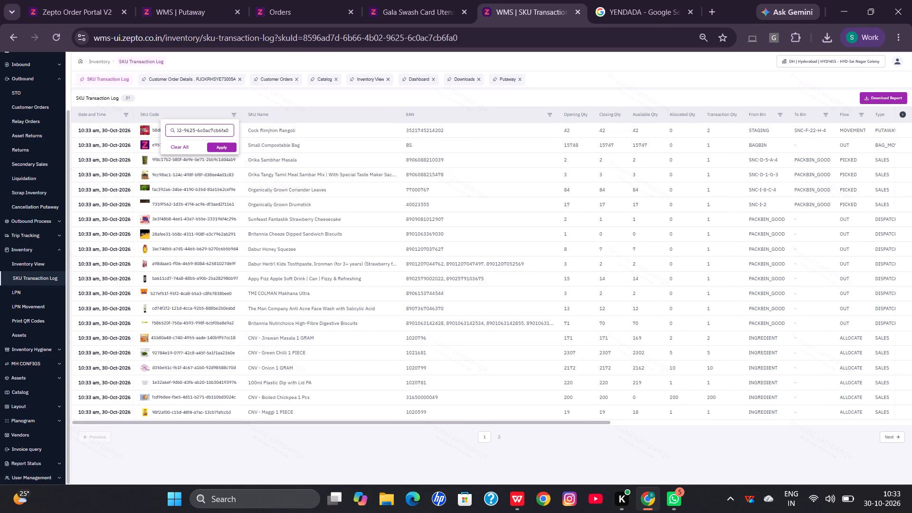
double_click(387, 150)
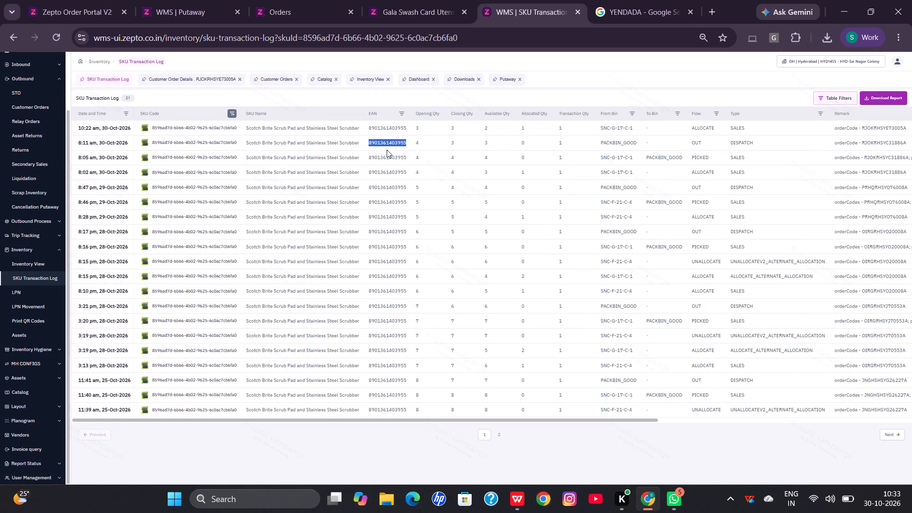
key("ctrl+c")
key("ctrl+c")
right_click(453, 170)
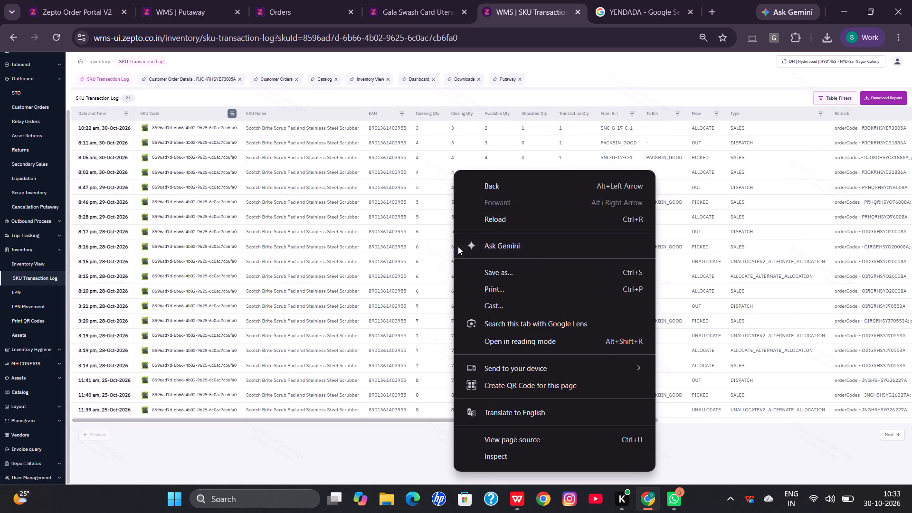
left_click(515, 384)
key("ctrl+v")
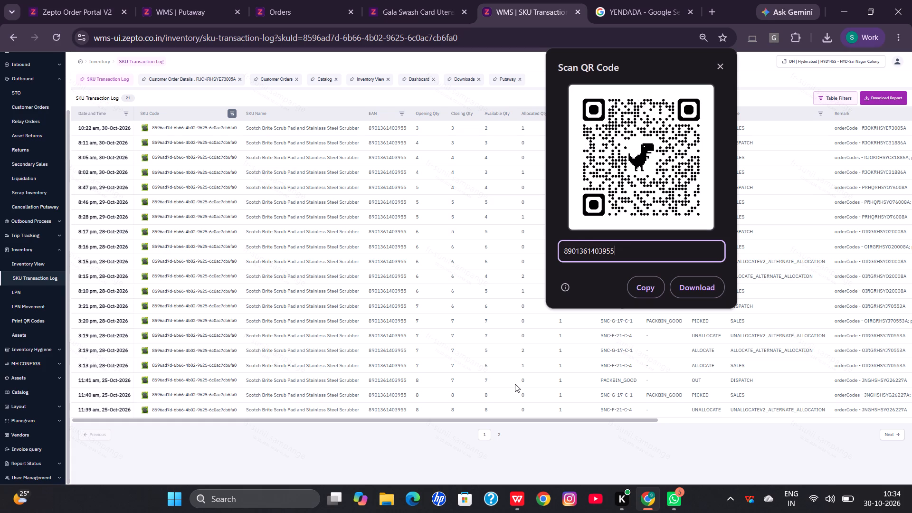
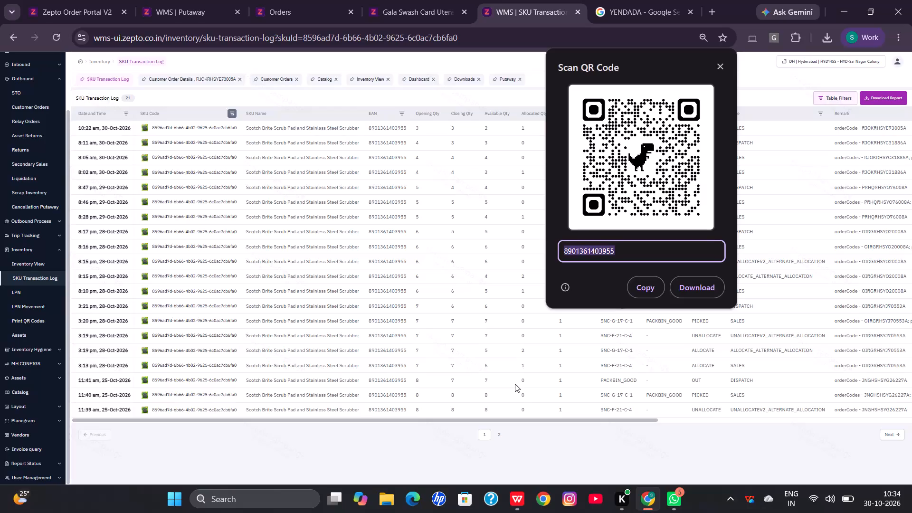
Replace the EAN in the QR code's text with a bin code starting with SNC-N-1.
type("SNC-N-1")
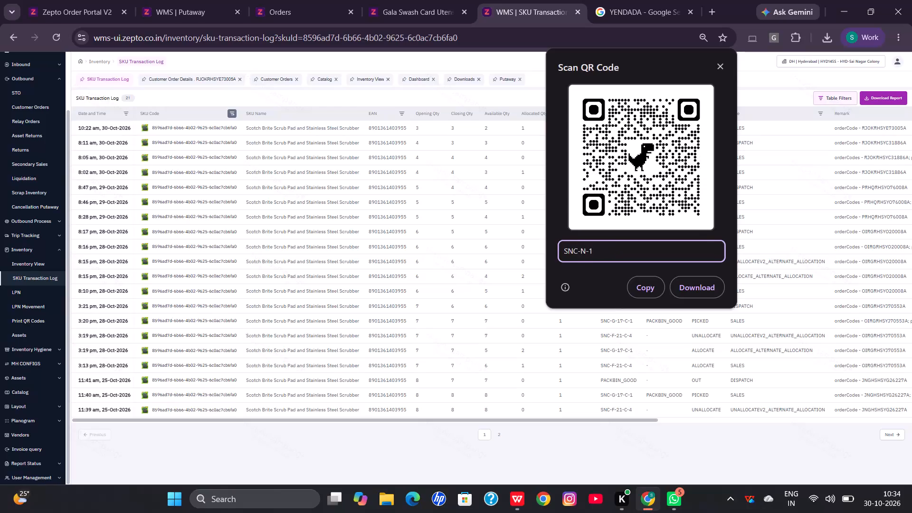
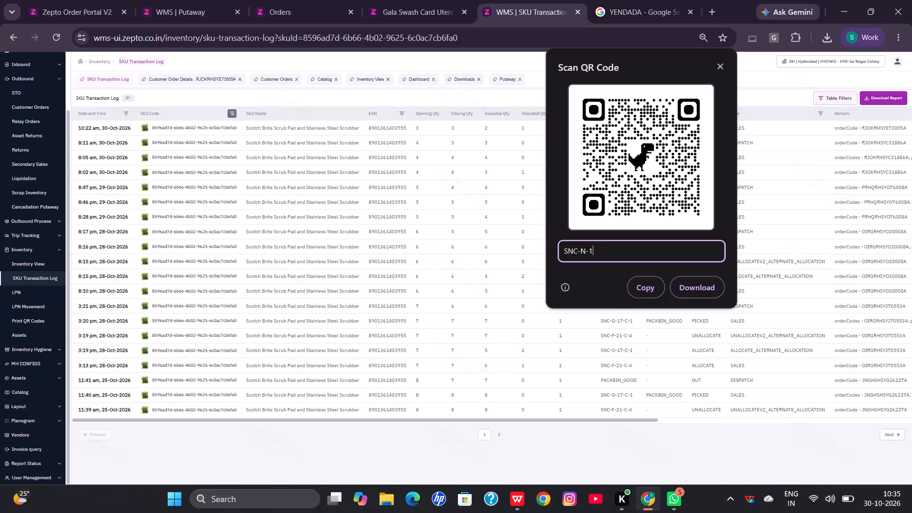
key("ctrl+a")
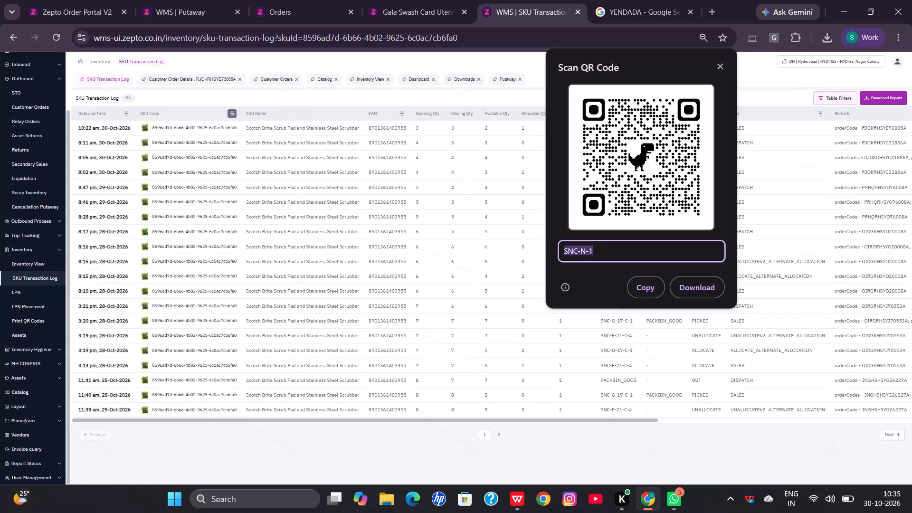
key("ctrl+v")
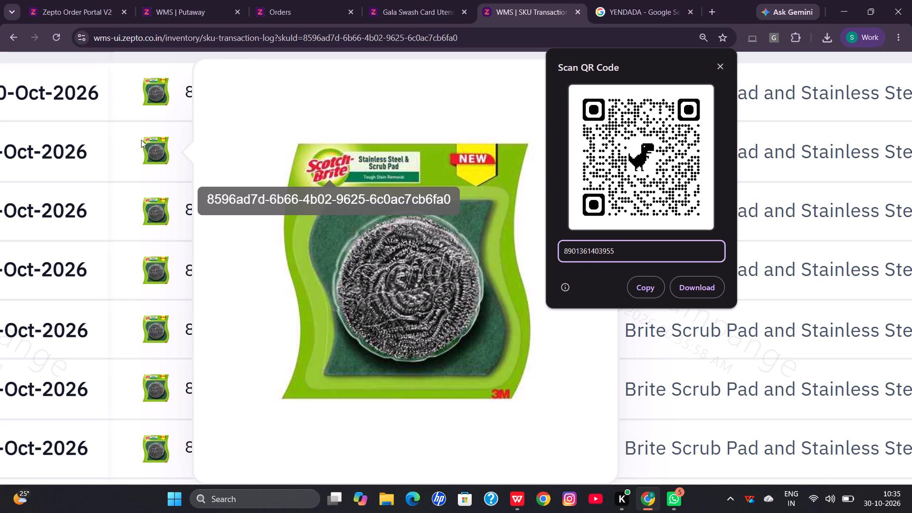
scroll(74, 36, "down", 4, "ctrl")
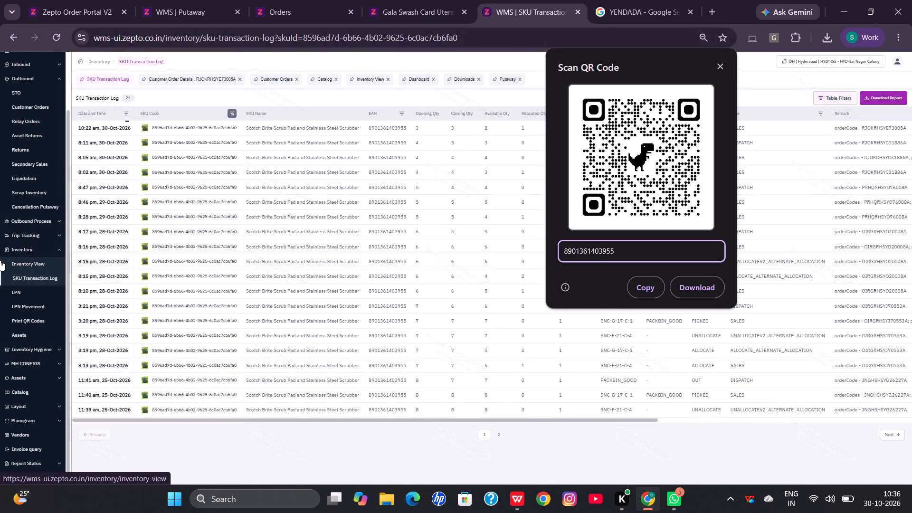
scroll(80, 237, "right", 17)
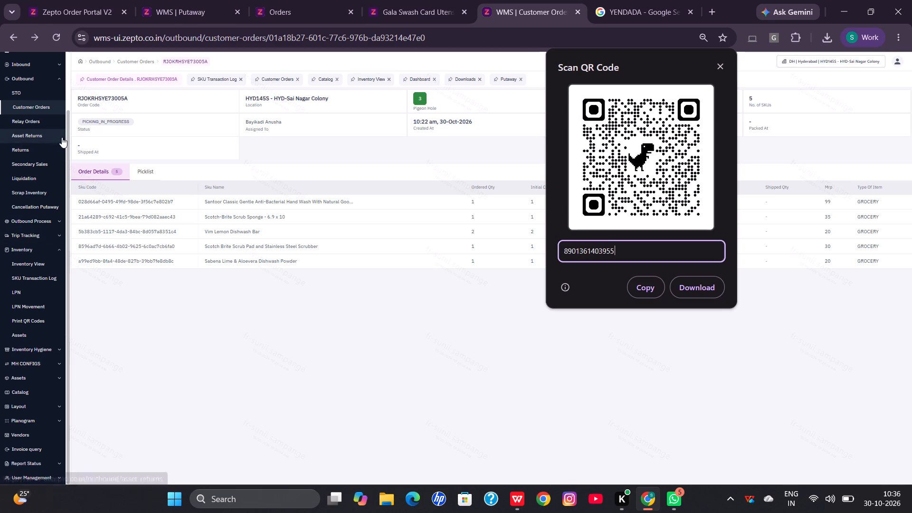
scroll(48, 166, "right", 6)
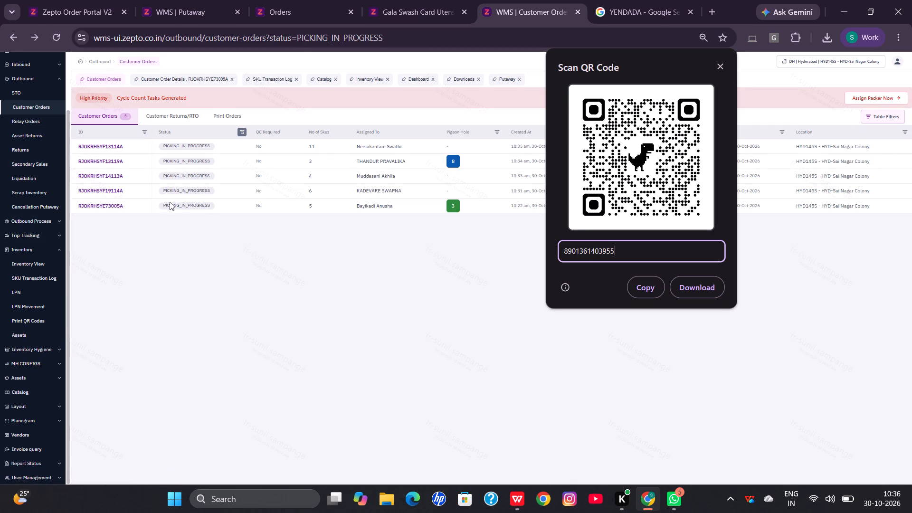
left_click_drag(100, 154, 106, 157)
left_click(106, 157)
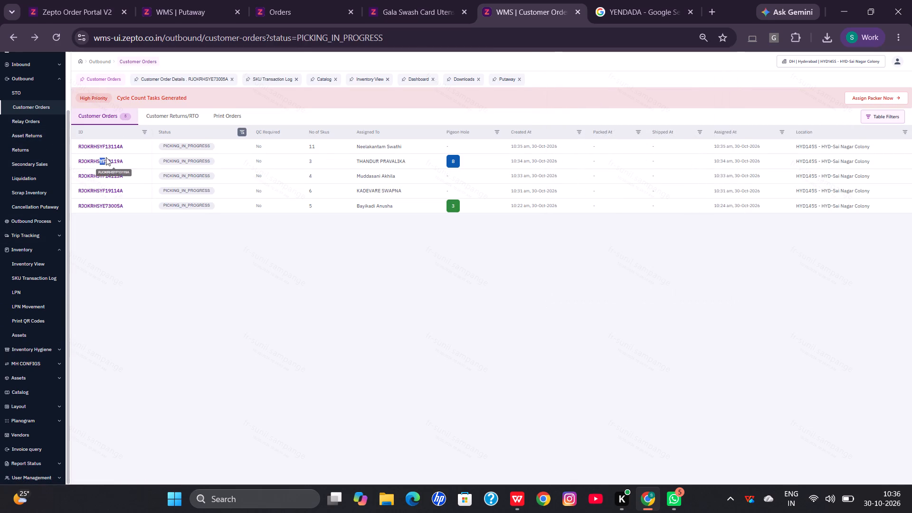
left_click(111, 158)
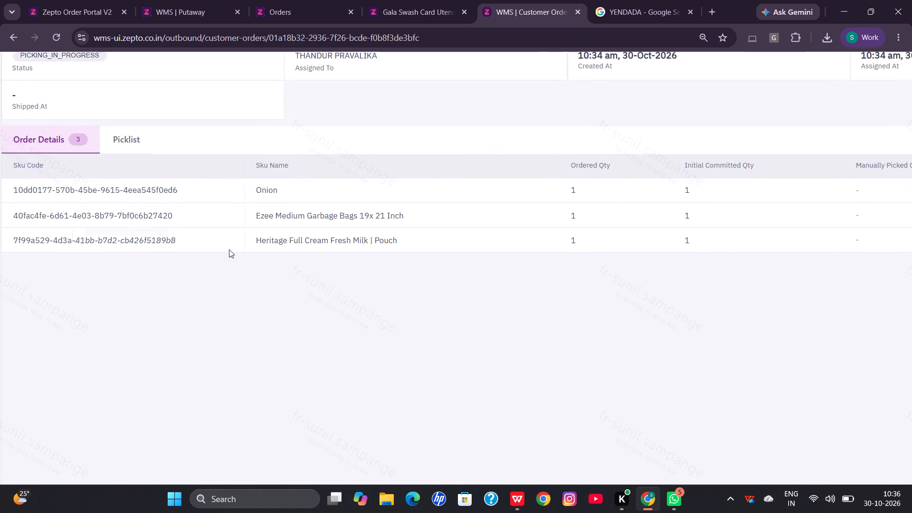
Copy the Ezee Medium Garbage Bags SKU code and filter the SKU BIN LPN inventory view by it.
triple_click(154, 220)
key("ctrl+c")
key("ctrl+c")
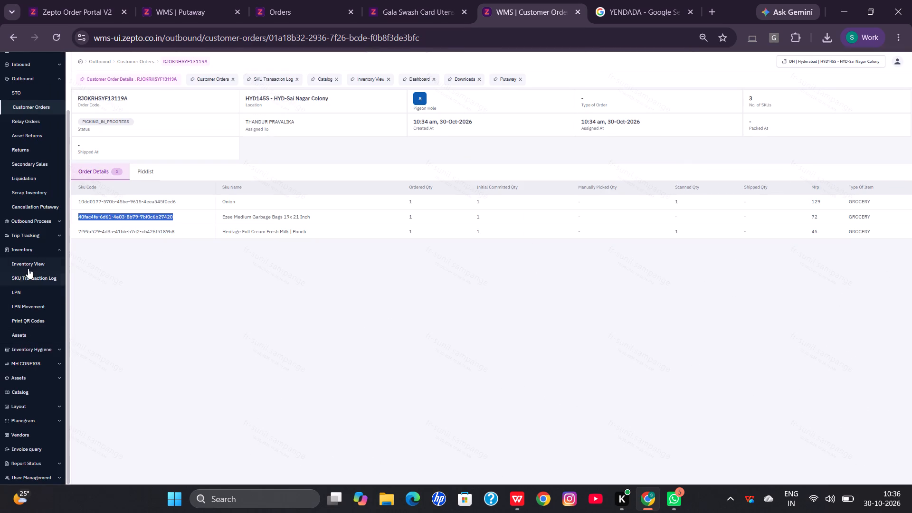
left_click(28, 268)
left_click(123, 122)
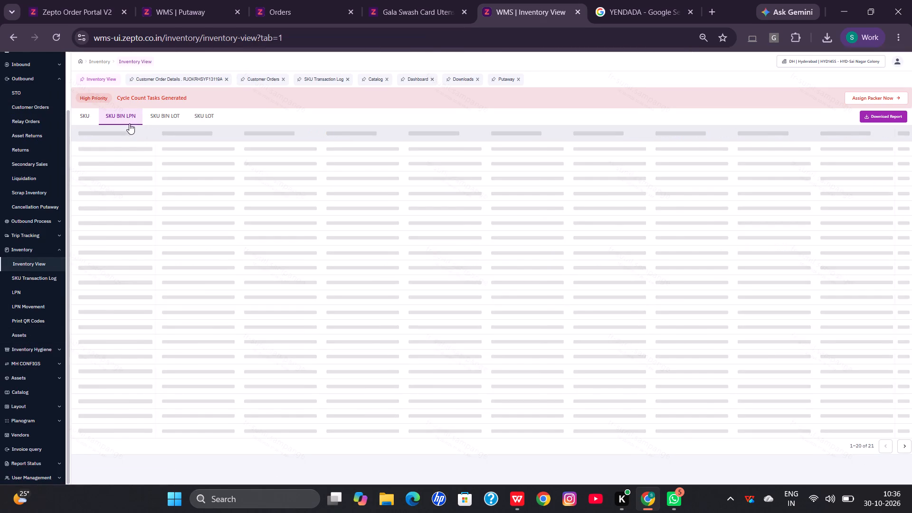
left_click(137, 129)
key("ctrl+b")
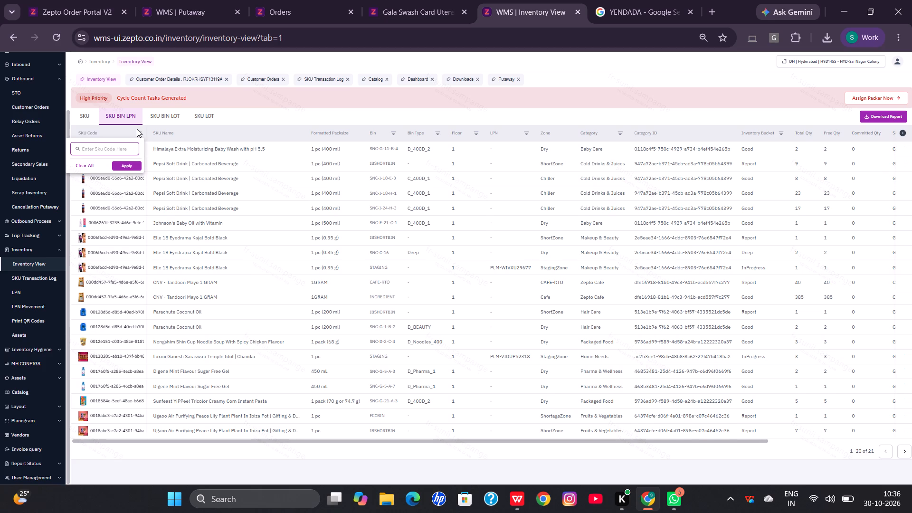
key("ctrl+v")
key("Return")
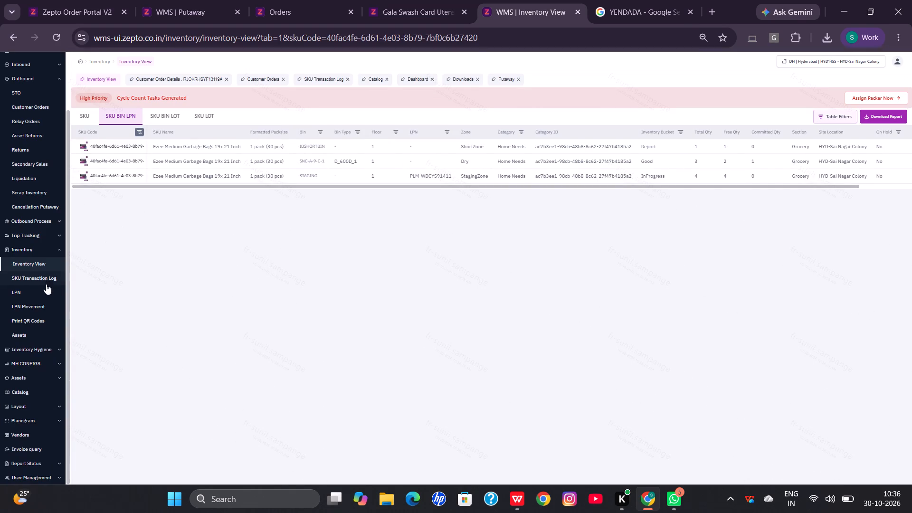
Filter the SKU Transaction Log by the garbage bags' SKU code and by the ADJUSTMENT and ALLOCATE flows.
left_click(49, 272)
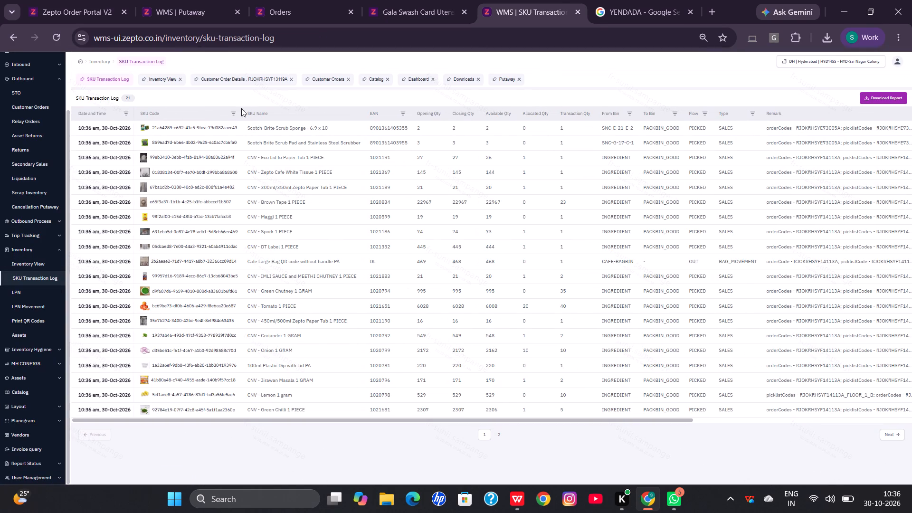
left_click(230, 111)
key("ctrl+v")
key("Return")
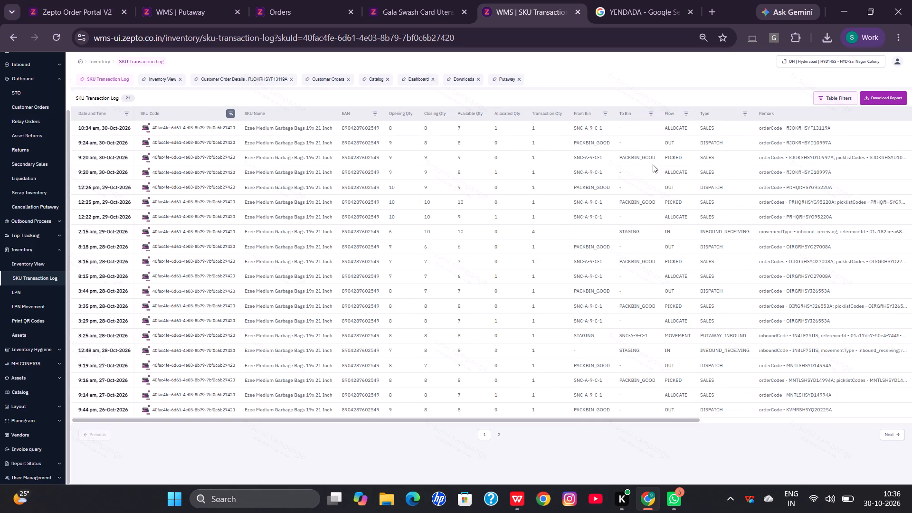
left_click(684, 114)
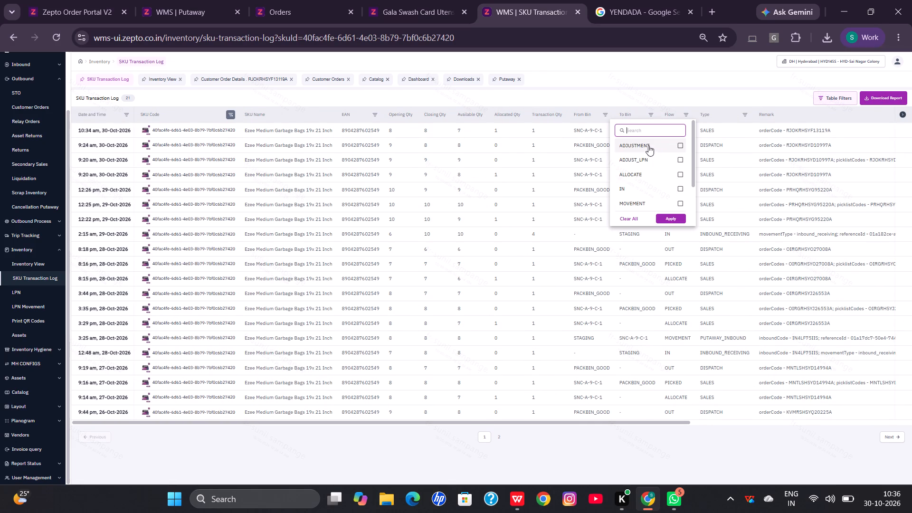
left_click(648, 145)
left_click(647, 179)
key("Return")
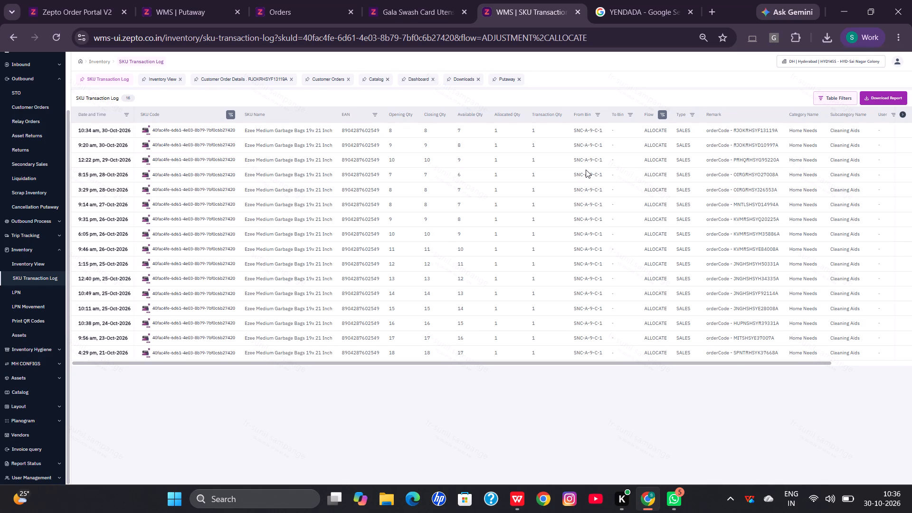
Go back to the garbage bags' SKU BIN LPN inventory and examine their bins and quantities.
scroll(586, 170, "right", 17)
scroll(402, 172, "right", 20)
scroll(402, 172, "right", 4)
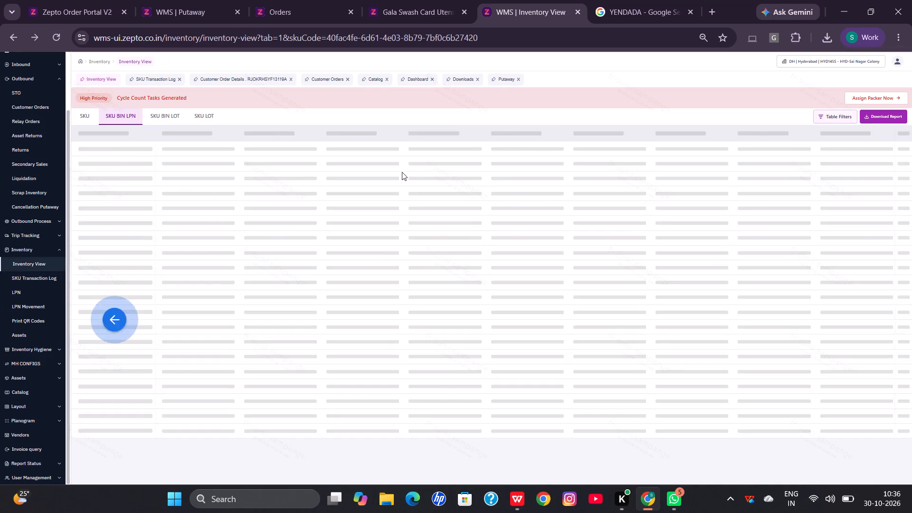
scroll(402, 172, "left", 8)
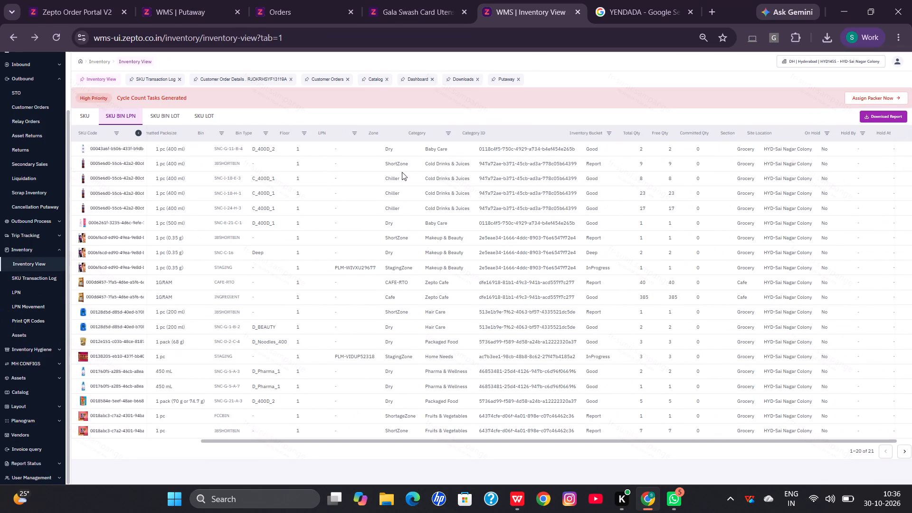
scroll(402, 172, "left", 5)
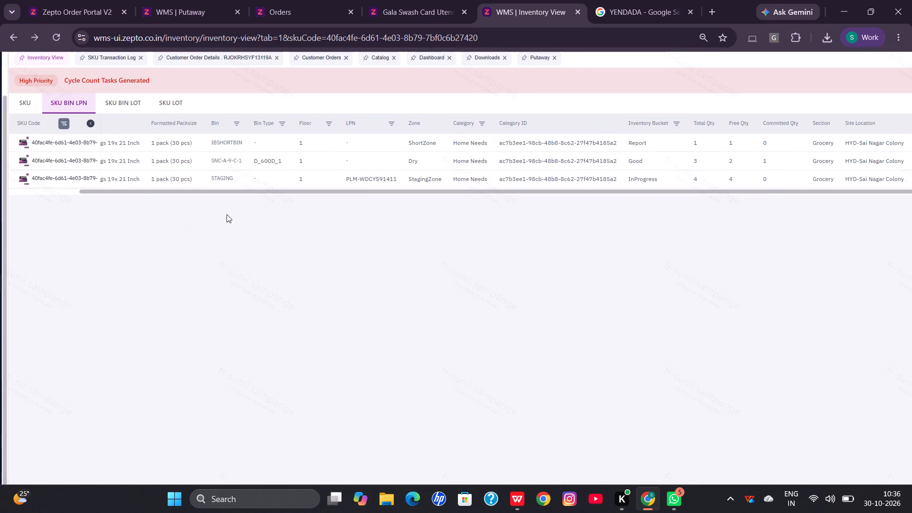
Open Customer Orders in the WMS Putaway browser tab and filter the orders by PACKED status.
left_click(148, 0)
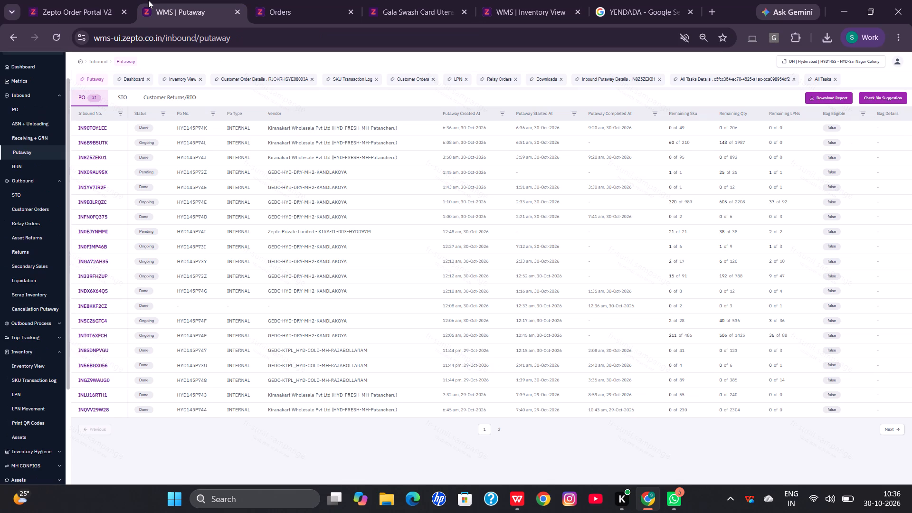
double_click(36, 176)
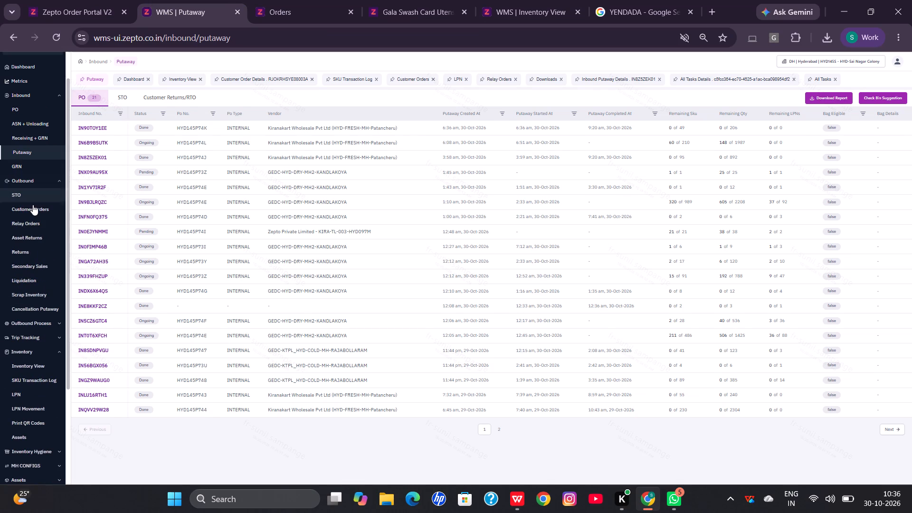
left_click(33, 205)
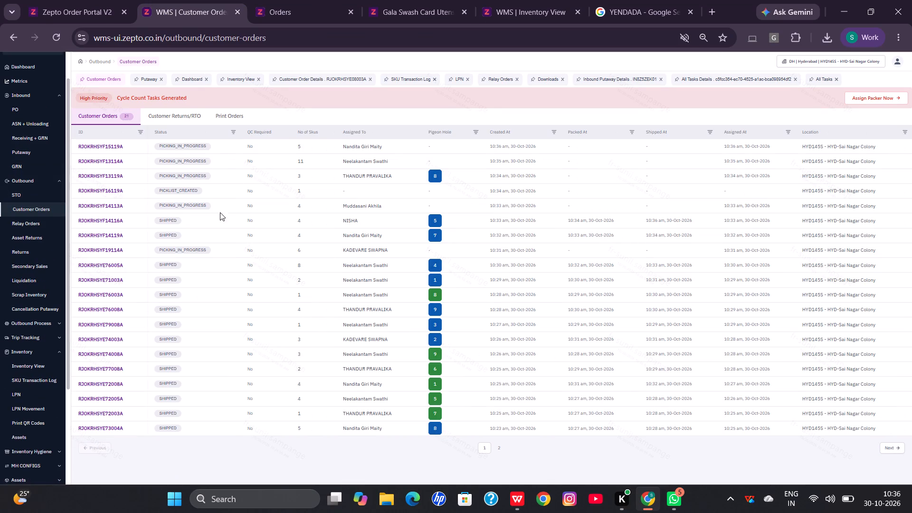
left_click(230, 131)
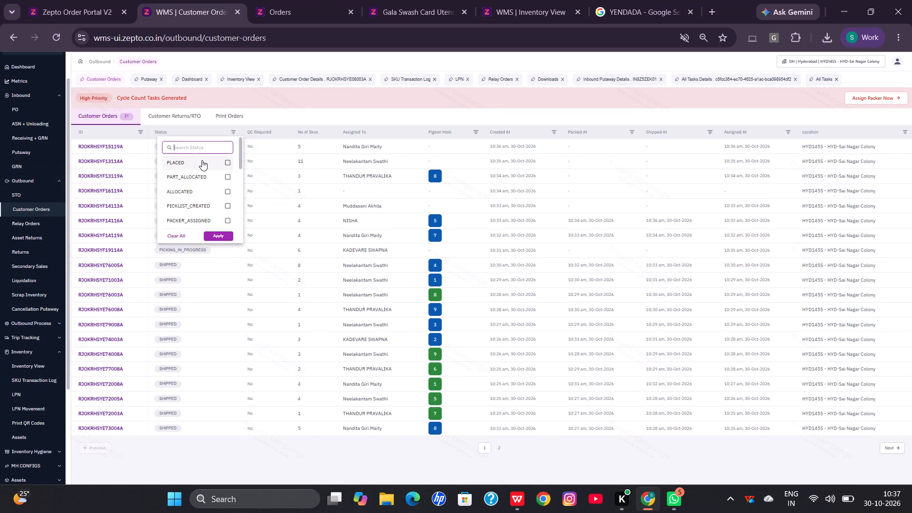
type("PA")
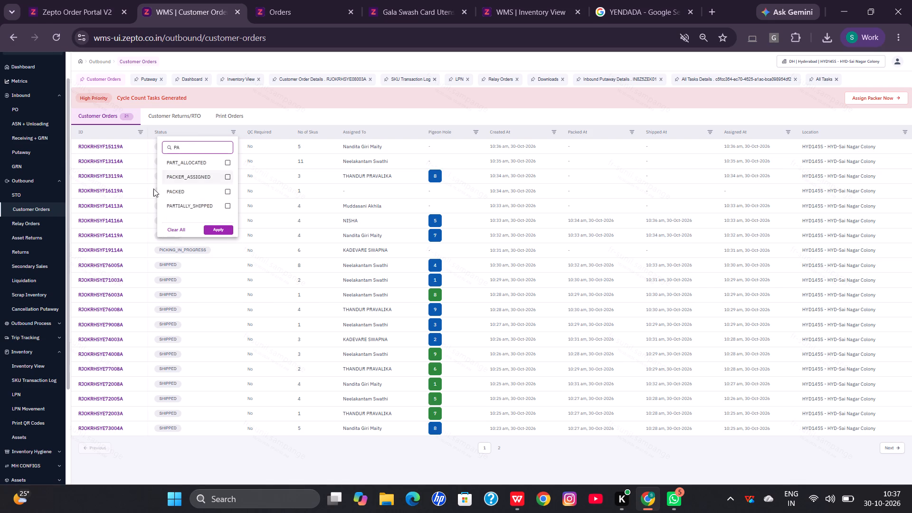
left_click(180, 188)
key("Return")
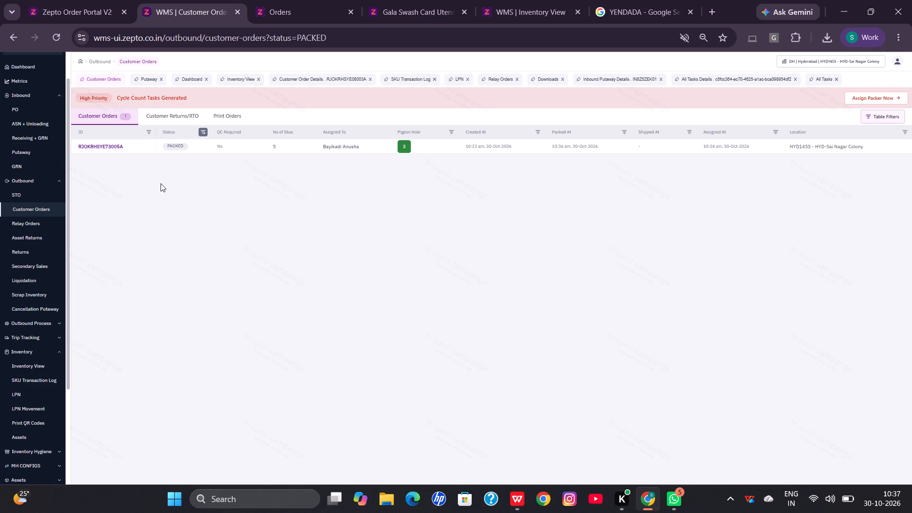
left_click(92, 144)
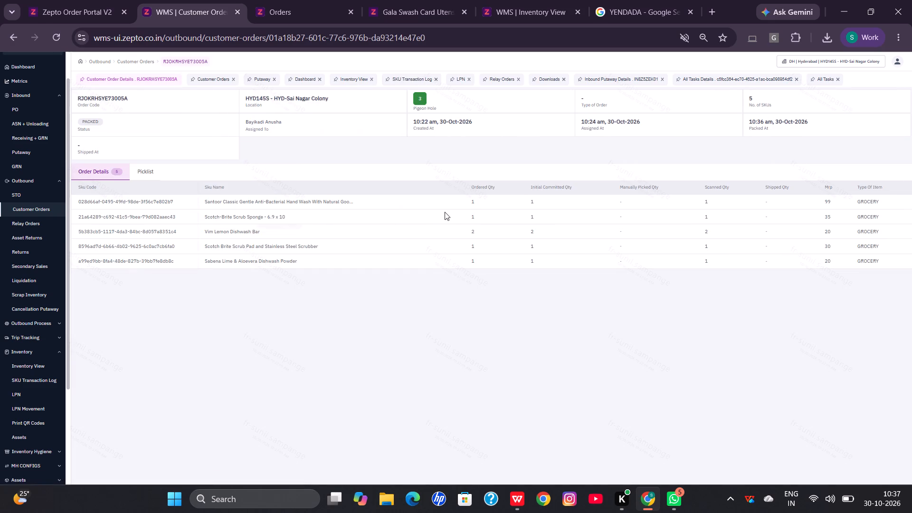
scroll(445, 212, "right", 2)
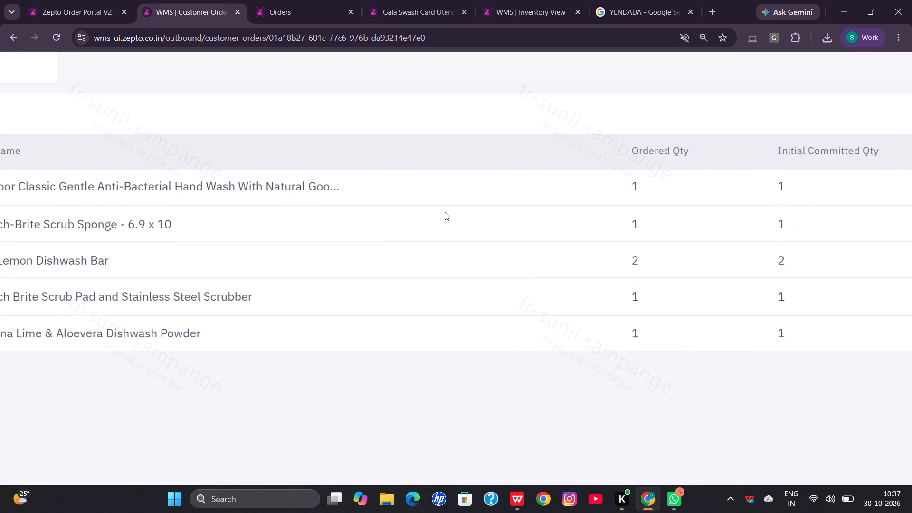
scroll(382, 218, "right", 1)
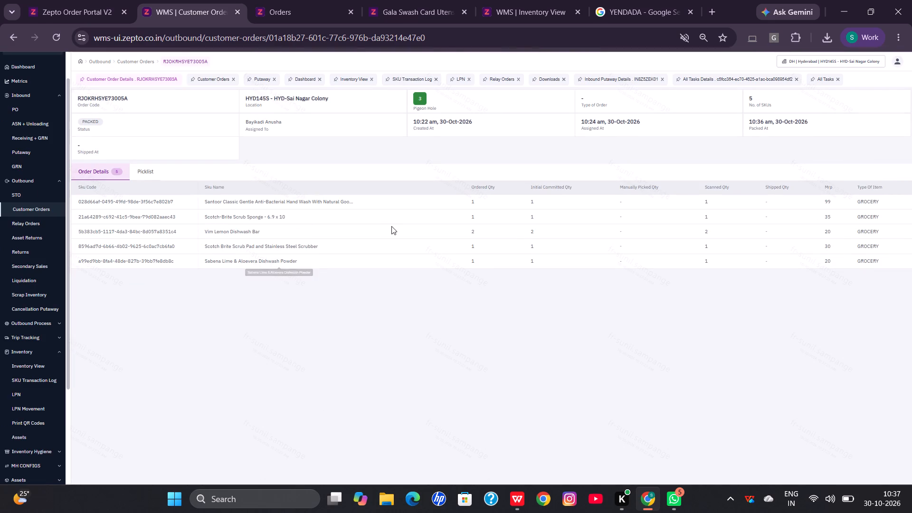
Go back from the order details to the WMS dashboard's packer productivity overview.
scroll(391, 226, "right", 13)
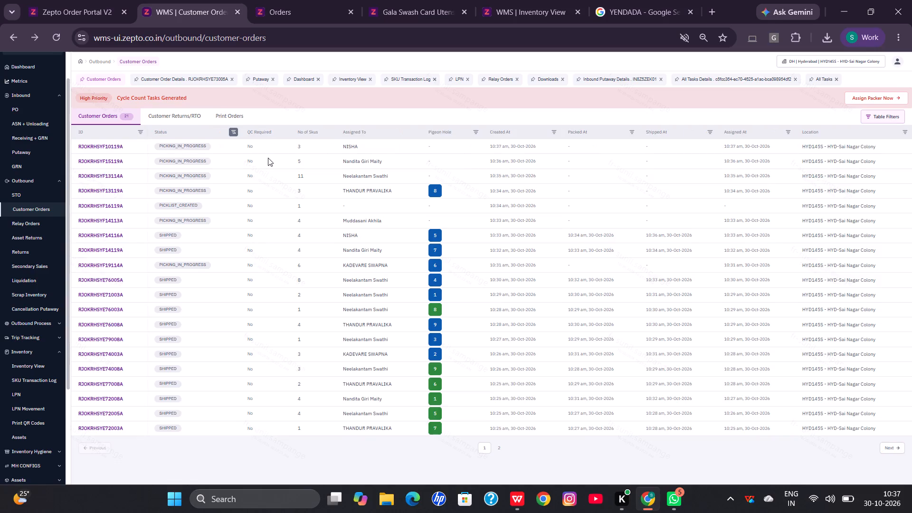
scroll(139, 155, "right", 17)
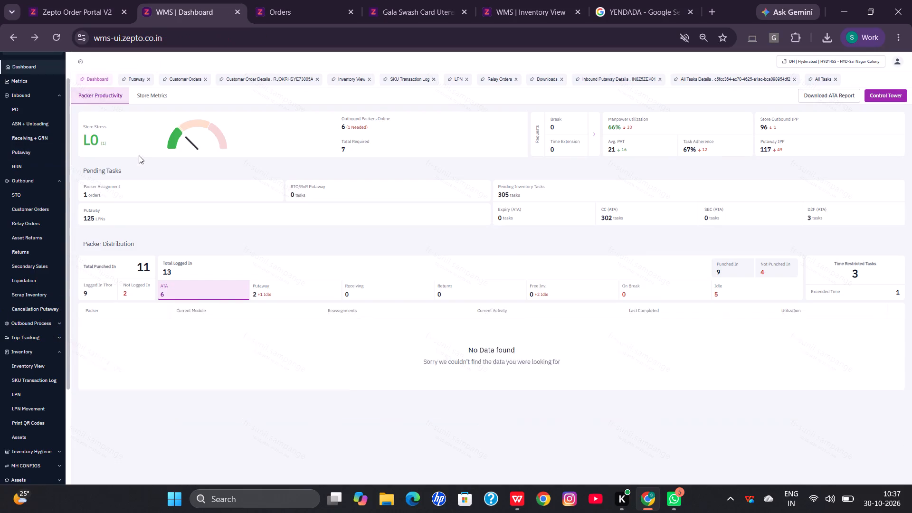
Check the garbage bags' inventory, the packer dashboard, the order portal's statuses and the Live Orders page.
left_click(403, 0)
left_click(524, 0)
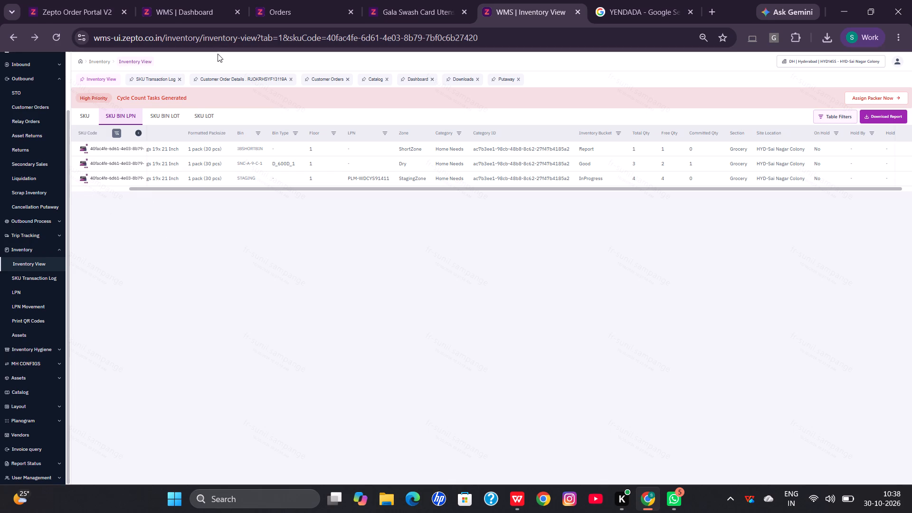
left_click(193, 102)
left_click(177, 5)
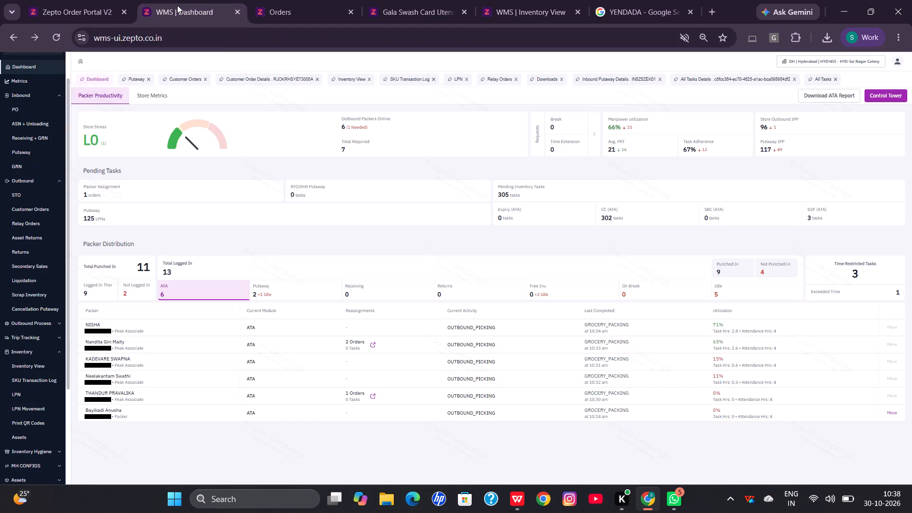
left_click(406, 0)
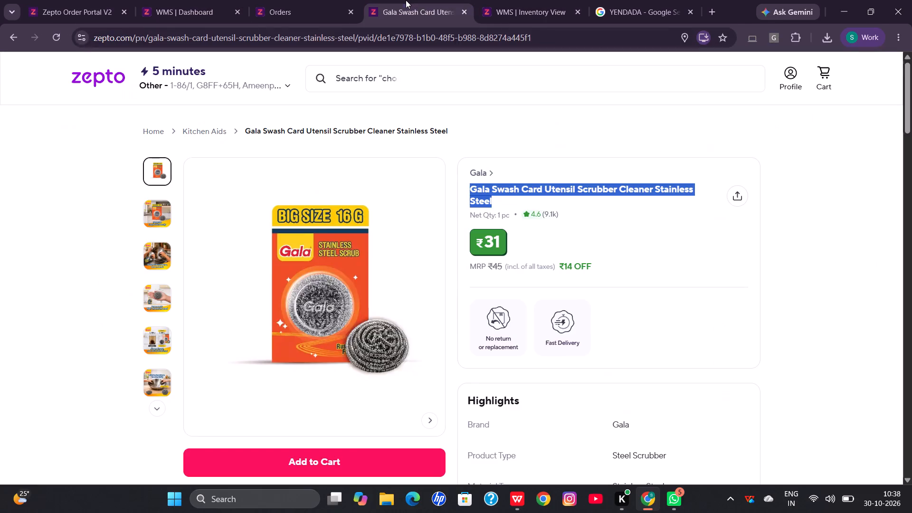
left_click(515, 0)
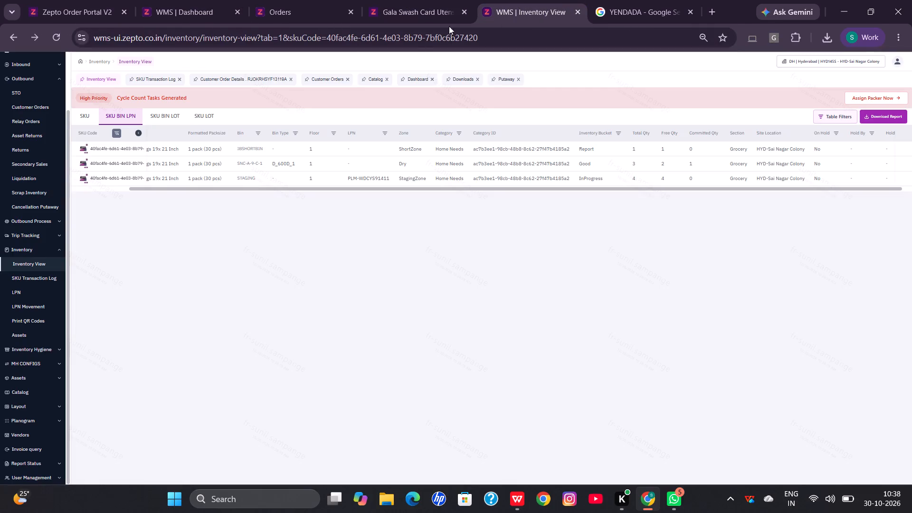
left_click(233, 0)
left_click(83, 1)
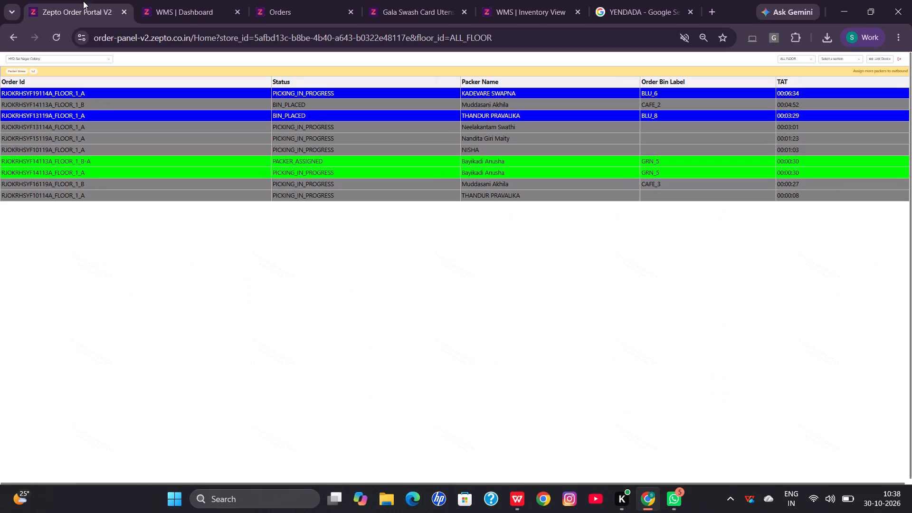
left_click(171, 0)
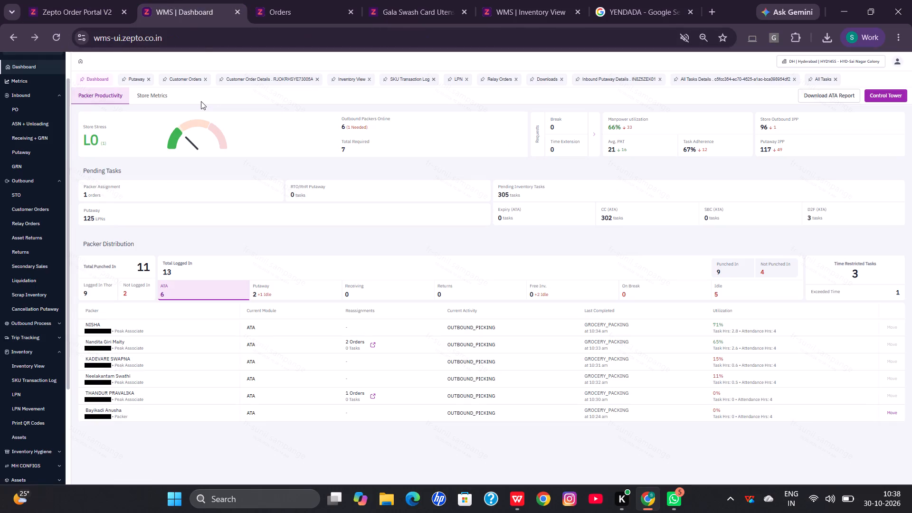
left_click(343, 0)
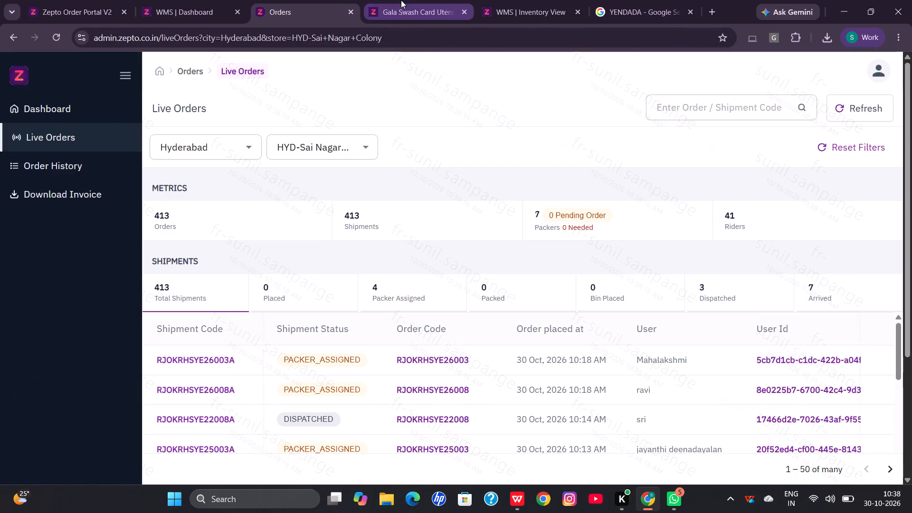
left_click(401, 0)
Close the browser tab with the YENDADA Google search.
left_click(602, 0)
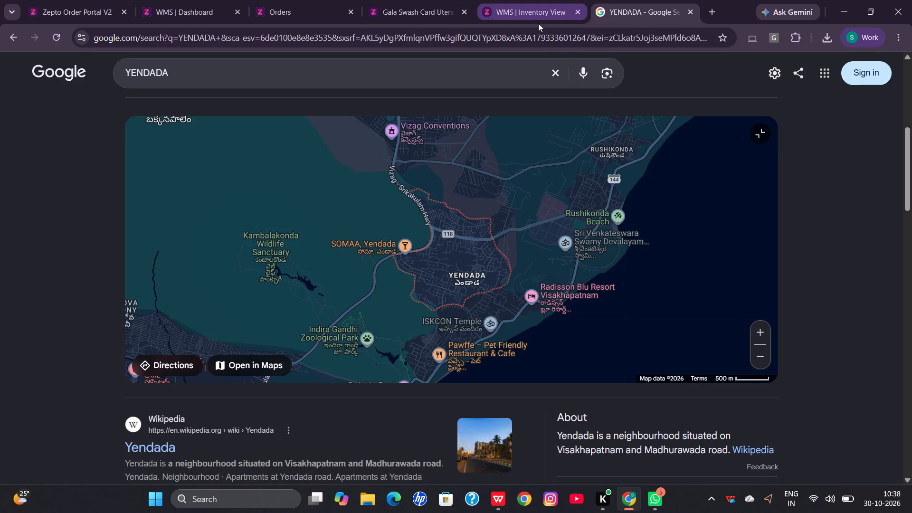
left_click(688, 5)
left_click(690, 10)
Return to the Live Orders page for the HYD-Sai Nagar Colony store.
left_click(557, 0)
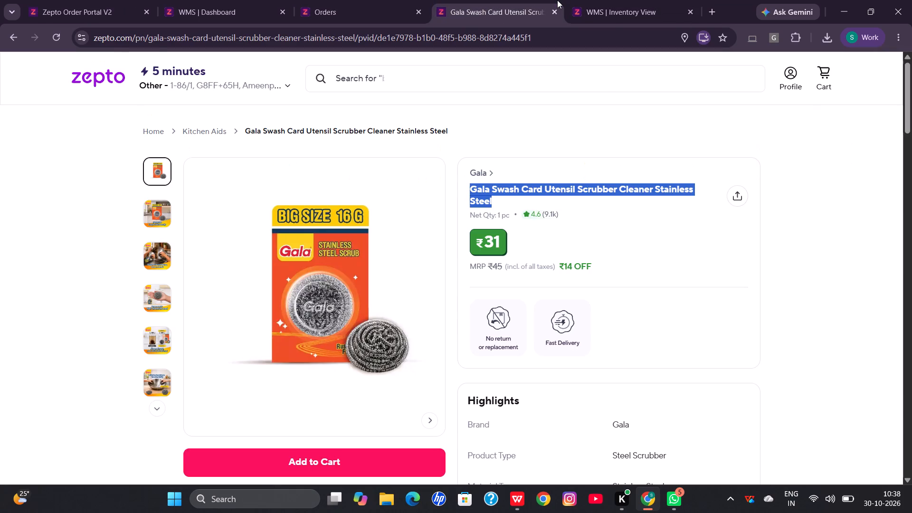
left_click(370, 0)
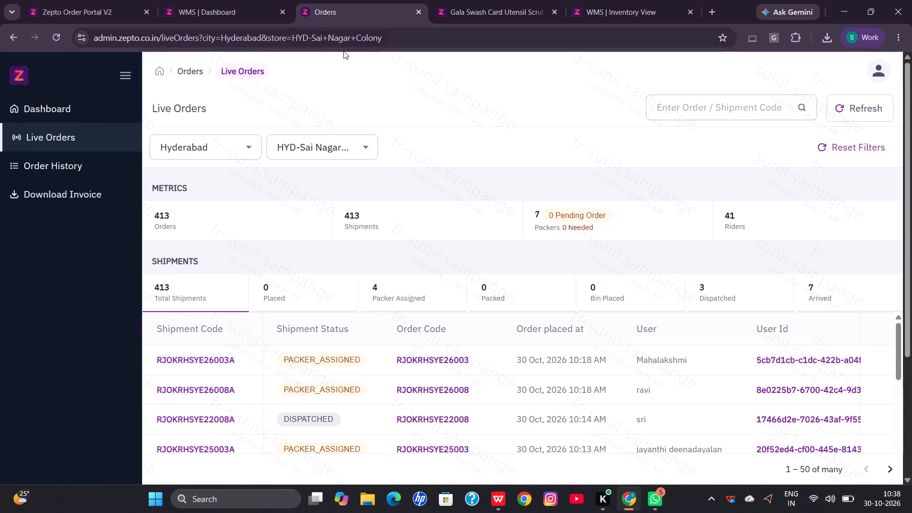
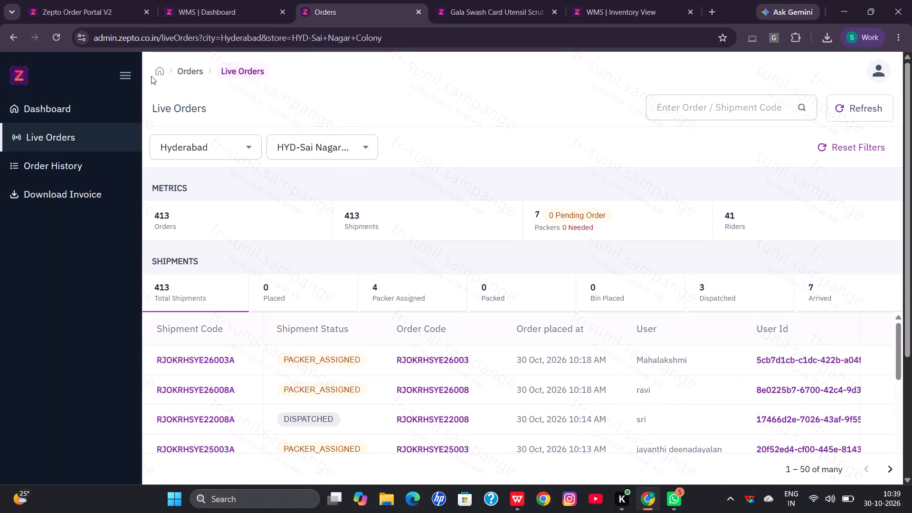
Switch to the WMS customer orders list and filter it to orders with status PICKING_IN_PROGRESS.
left_click(52, 0)
left_click(247, 0)
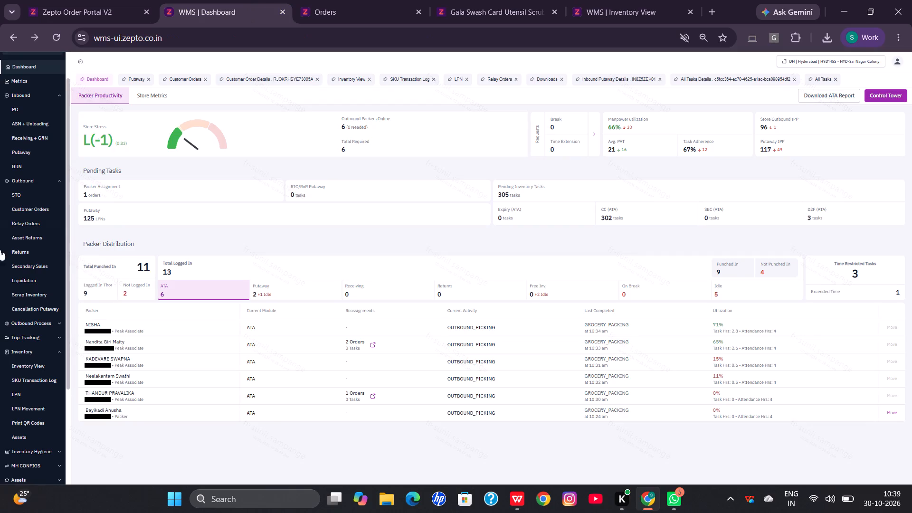
left_click(39, 209)
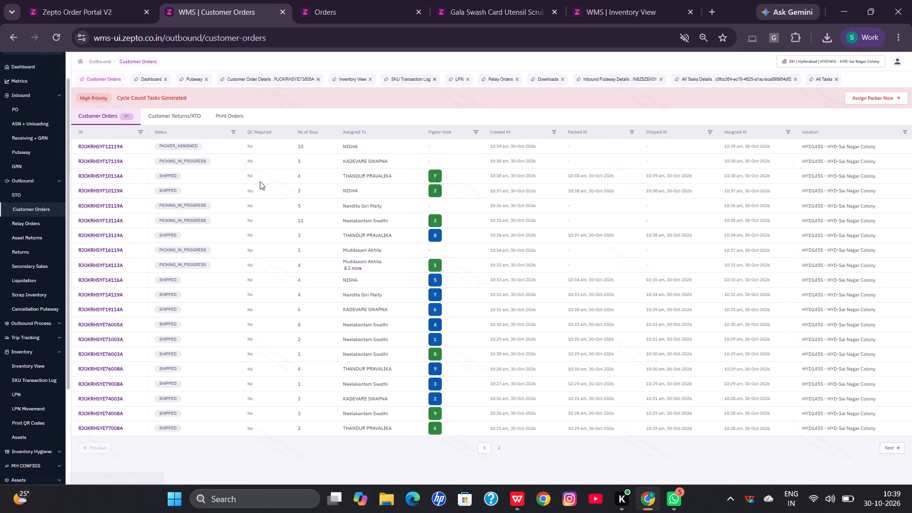
left_click(233, 134)
type("PI")
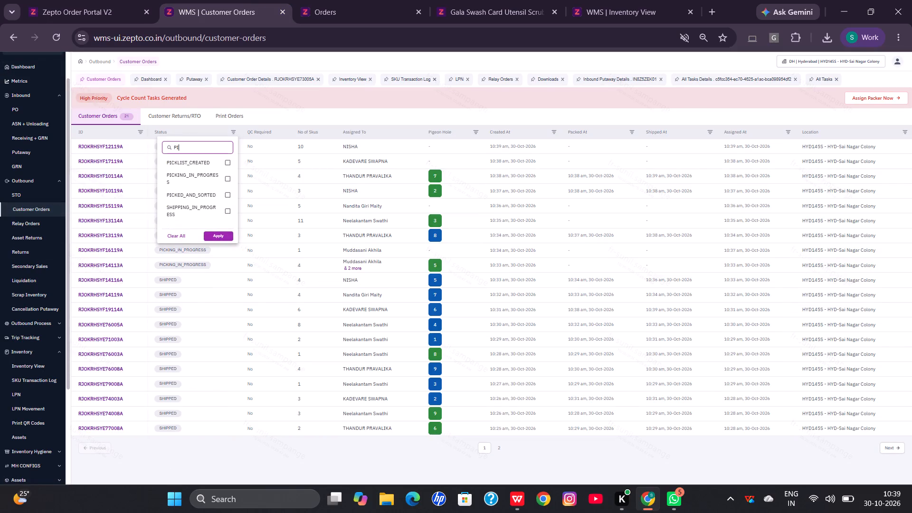
left_click(204, 172)
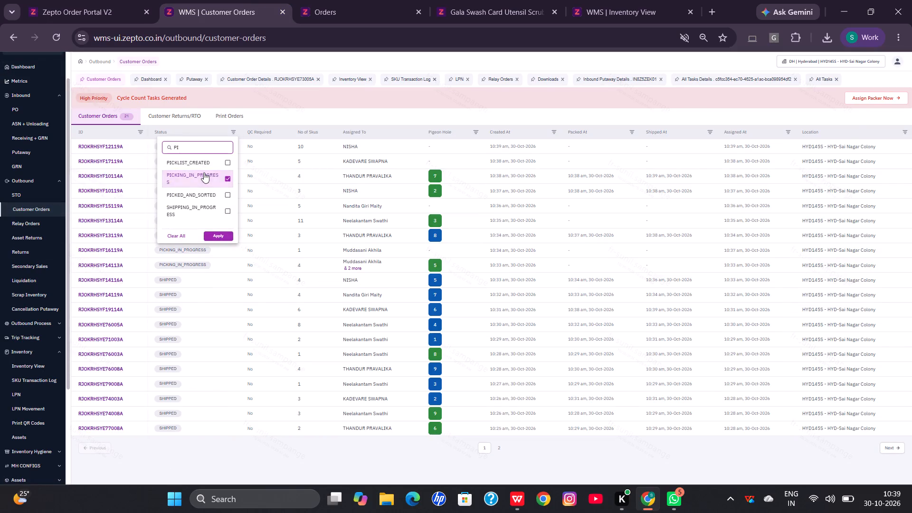
key("Return")
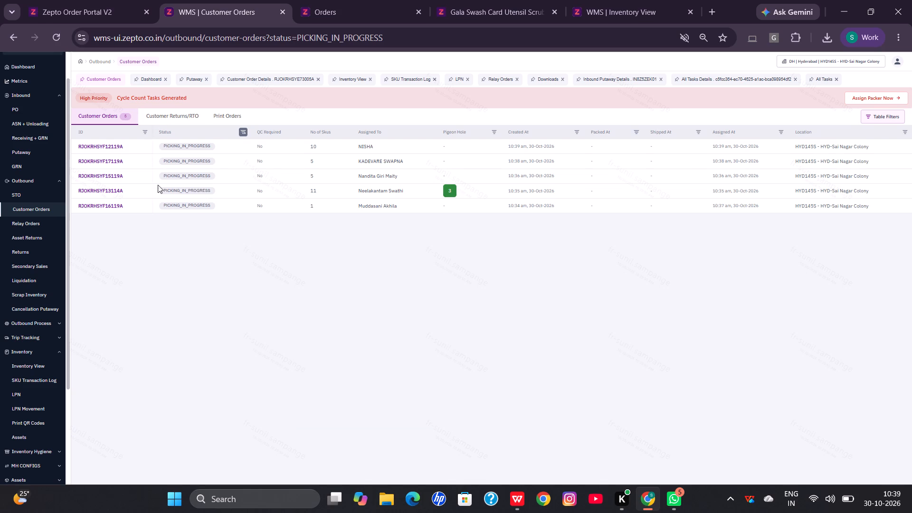
left_click(96, 194)
left_click(91, 190)
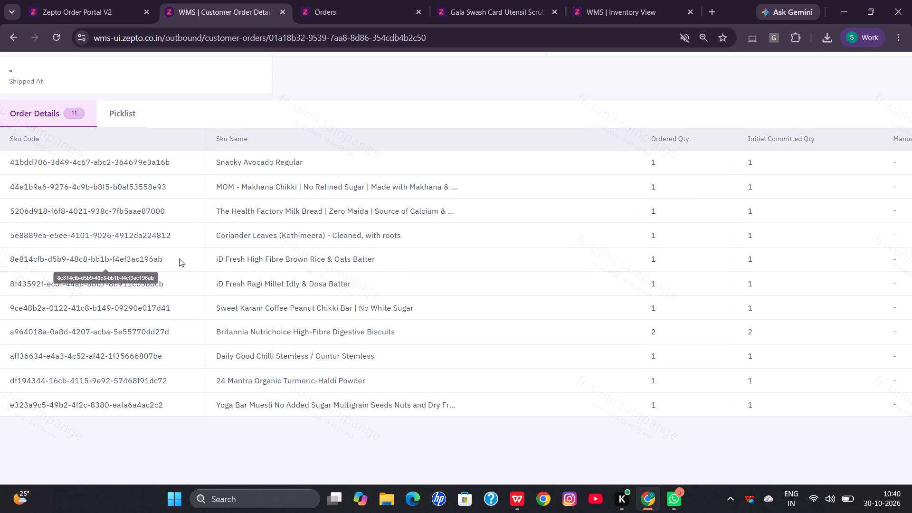
triple_click(167, 261)
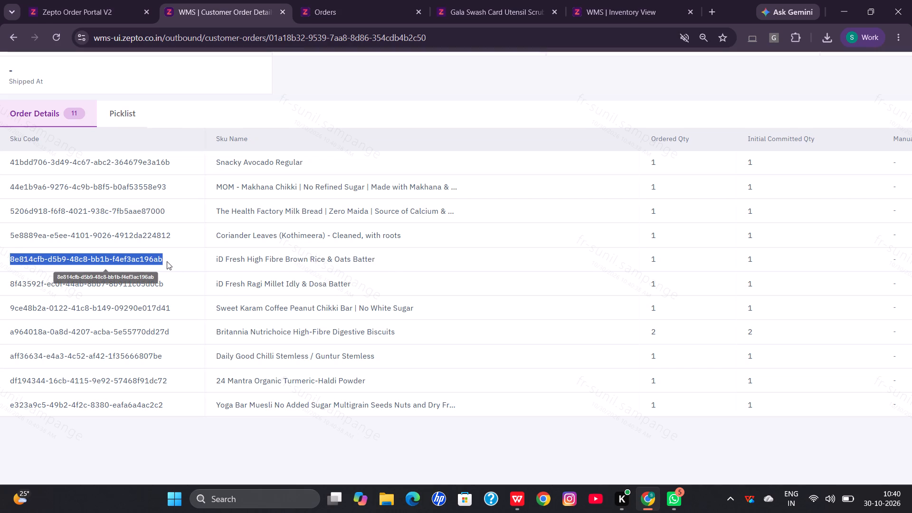
scroll(167, 261, "right", 2)
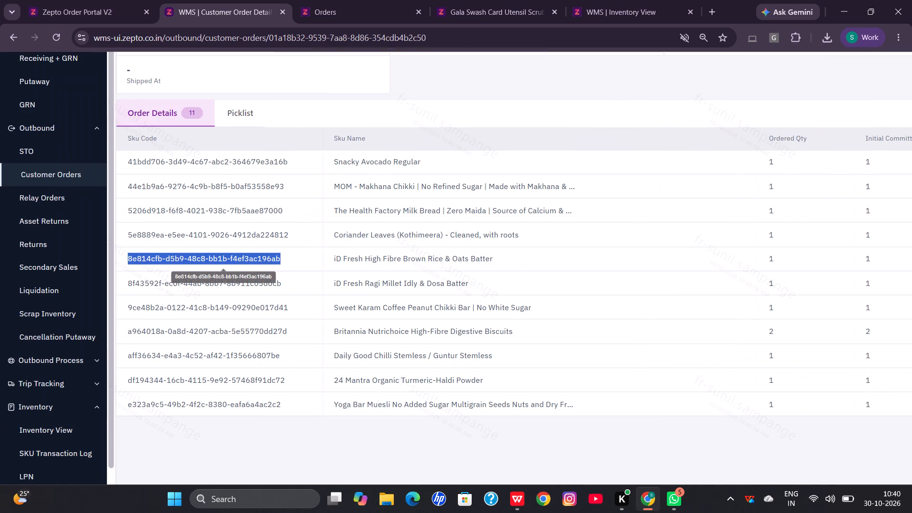
key("ctrl+c")
key("ctrl+c")
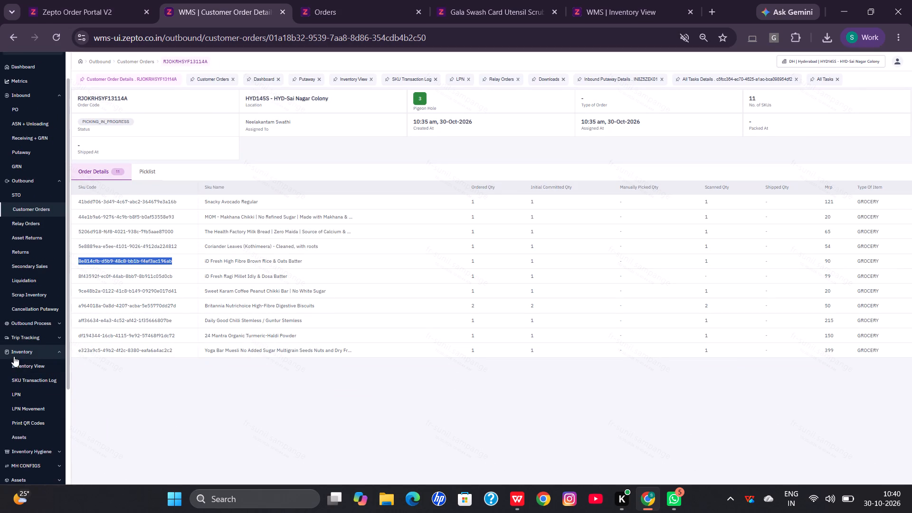
Look up the iD Fresh High Fibre Brown Rice & Oats Batter in Inventory View by its copied SKU code and examine its stock.
left_click(47, 364)
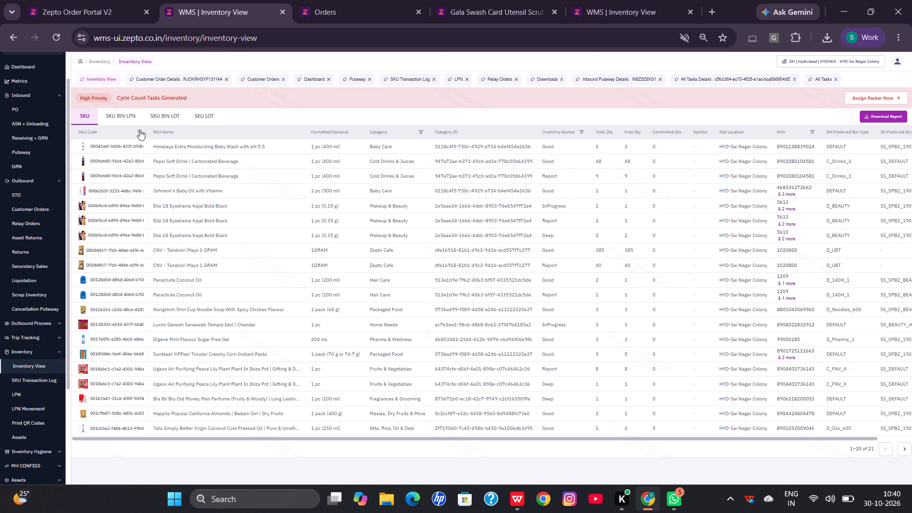
left_click(145, 131)
left_click(141, 133)
key("ctrl+v")
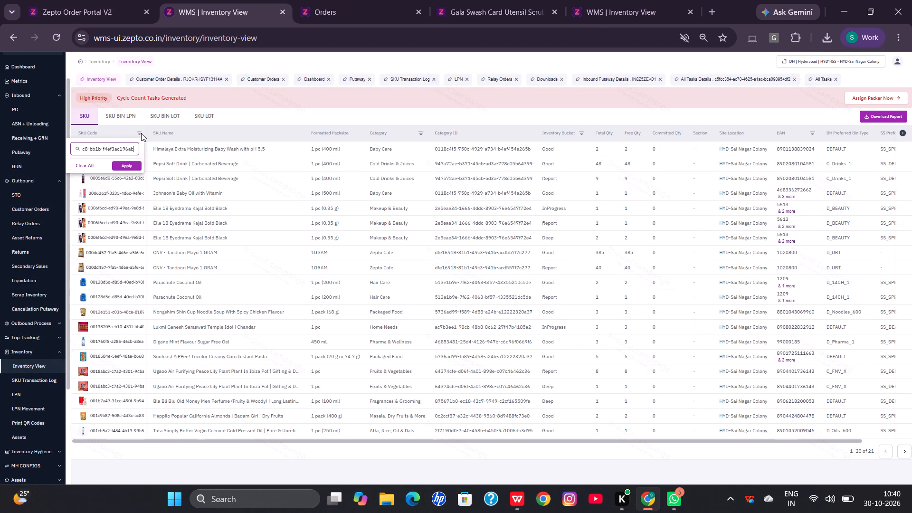
key("Return")
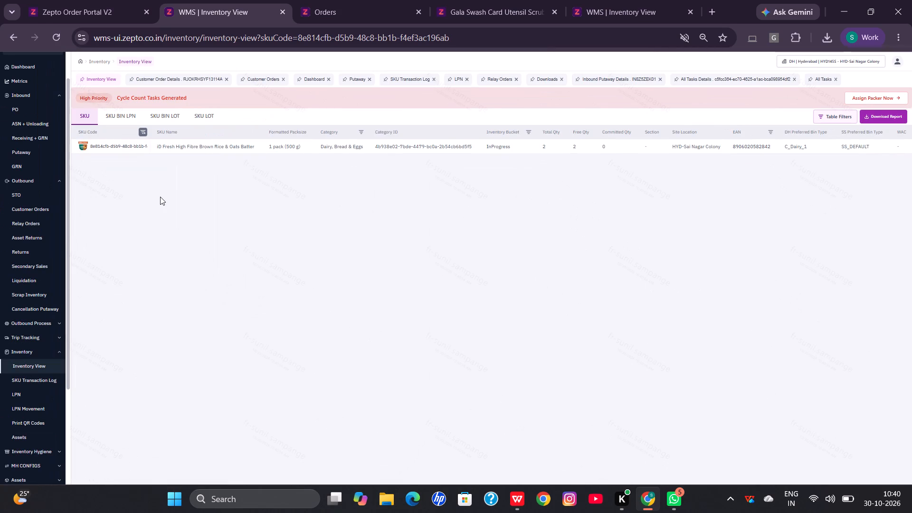
scroll(160, 197, "right", 2)
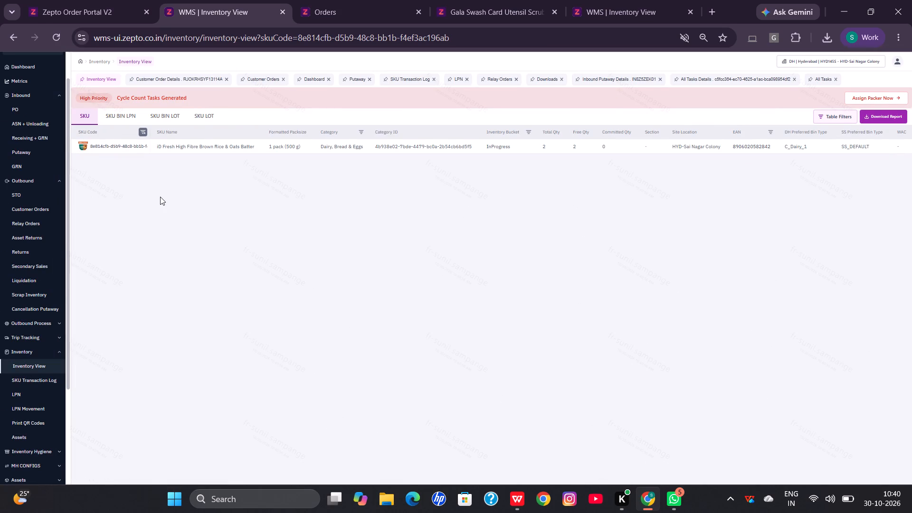
scroll(160, 197, "right", 12)
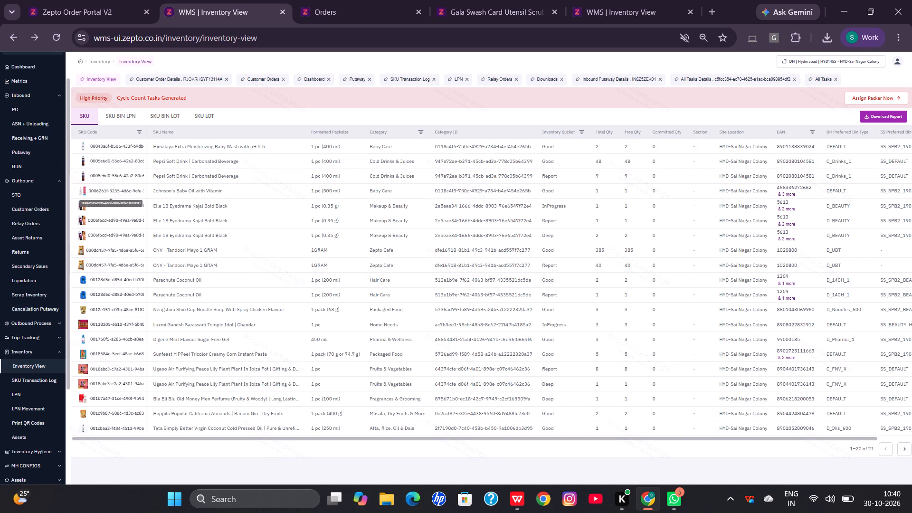
scroll(95, 192, "right", 1)
scroll(95, 192, "left", 7)
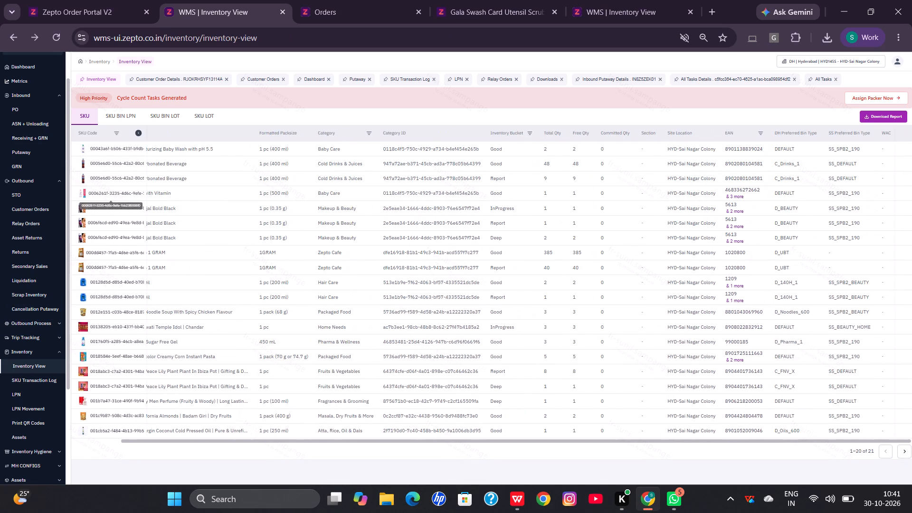
scroll(95, 192, "left", 4)
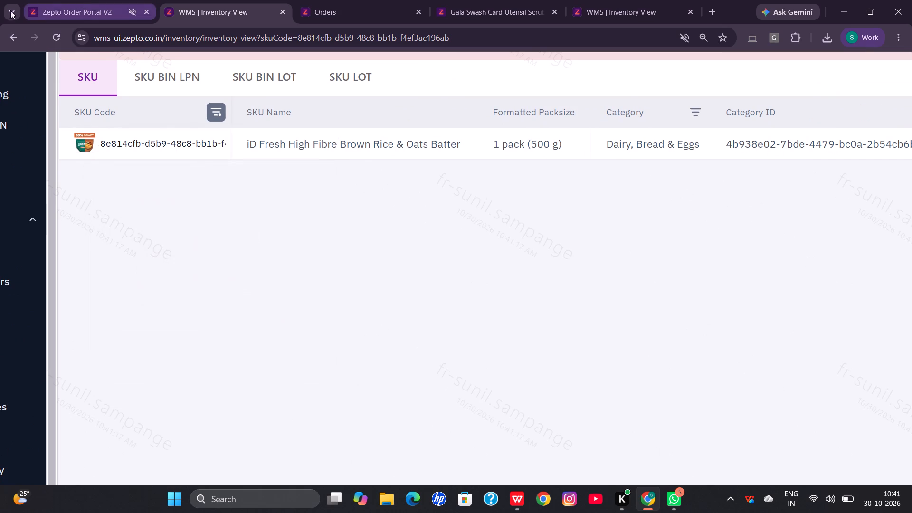
scroll(0, 13, "down", 4, "ctrl")
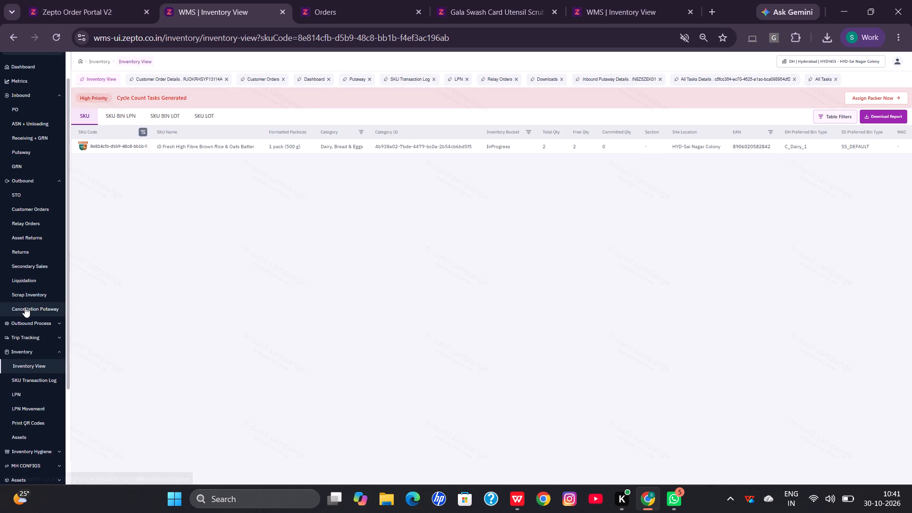
scroll(25, 307, "right", 10)
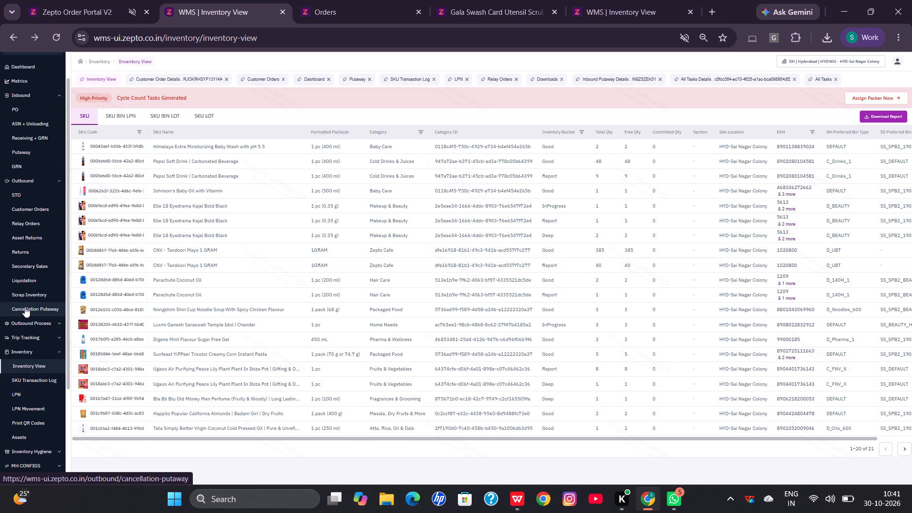
left_click(41, 207)
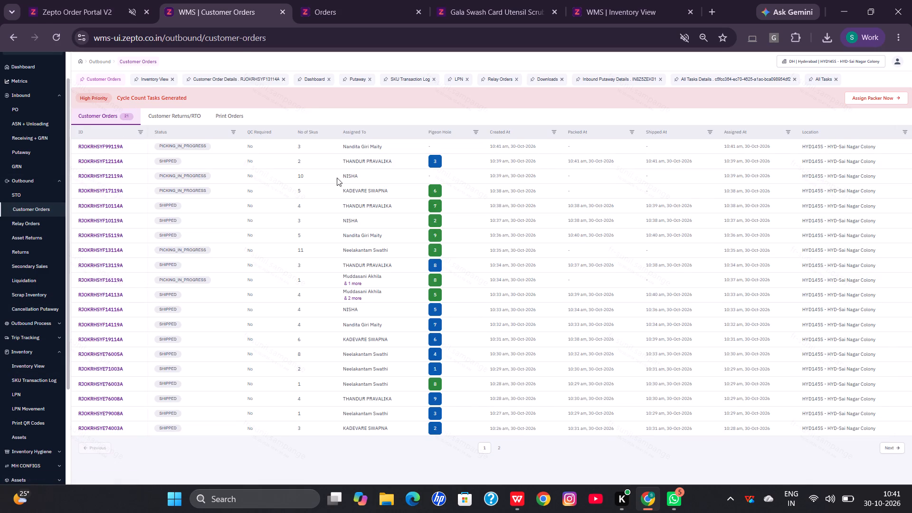
left_click(100, 189)
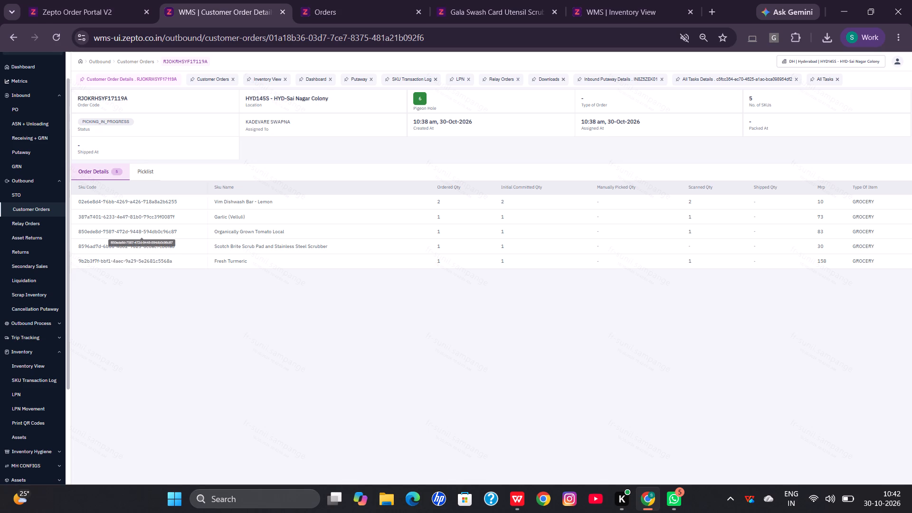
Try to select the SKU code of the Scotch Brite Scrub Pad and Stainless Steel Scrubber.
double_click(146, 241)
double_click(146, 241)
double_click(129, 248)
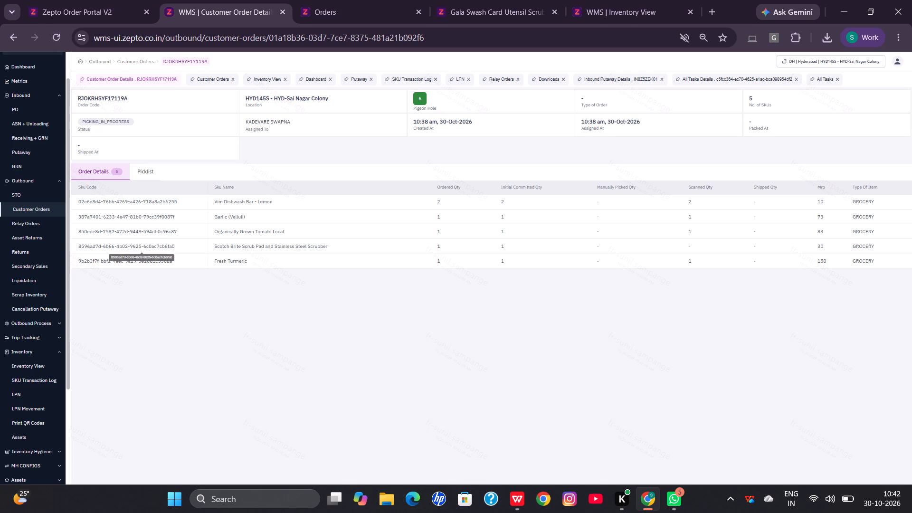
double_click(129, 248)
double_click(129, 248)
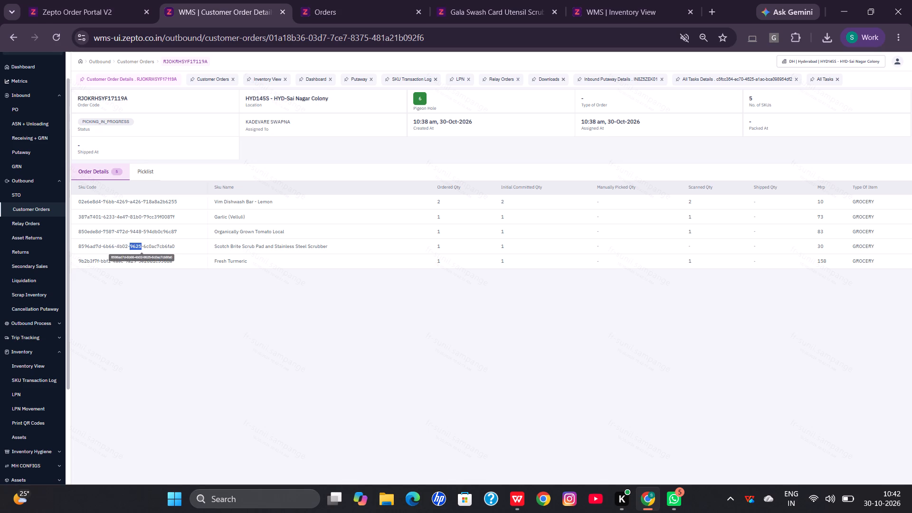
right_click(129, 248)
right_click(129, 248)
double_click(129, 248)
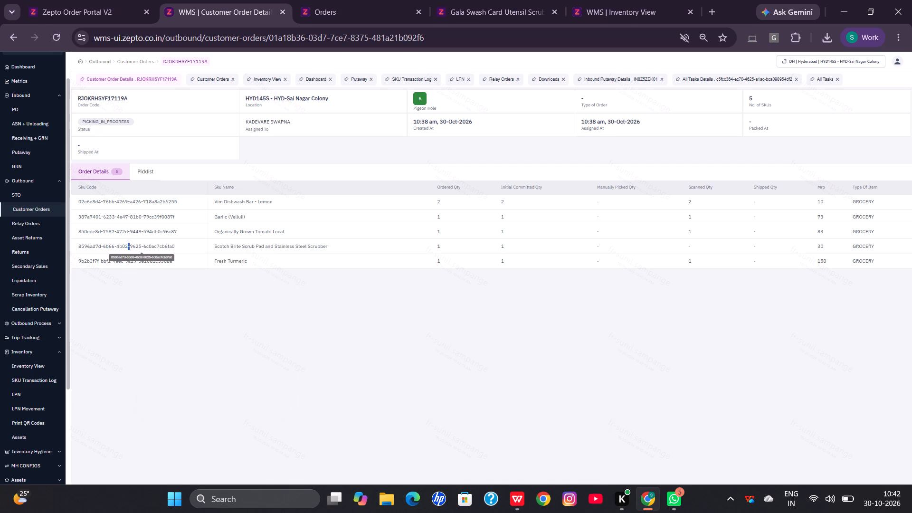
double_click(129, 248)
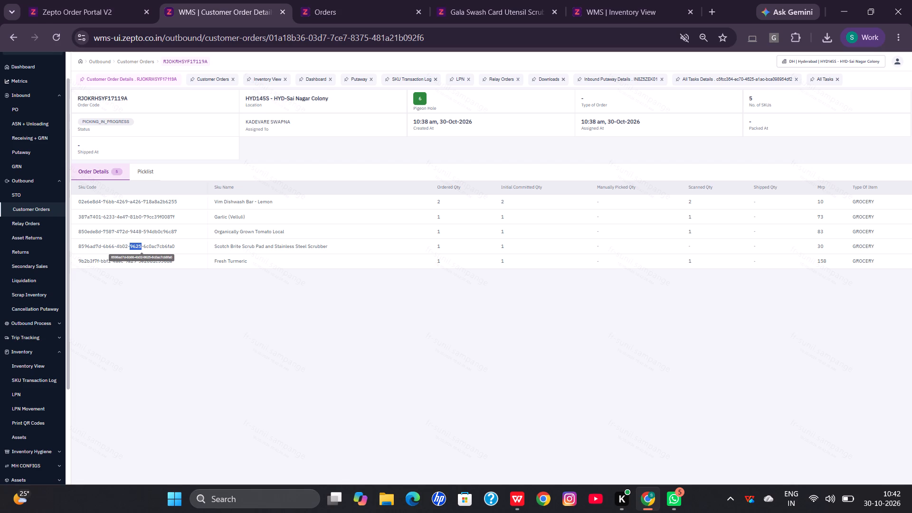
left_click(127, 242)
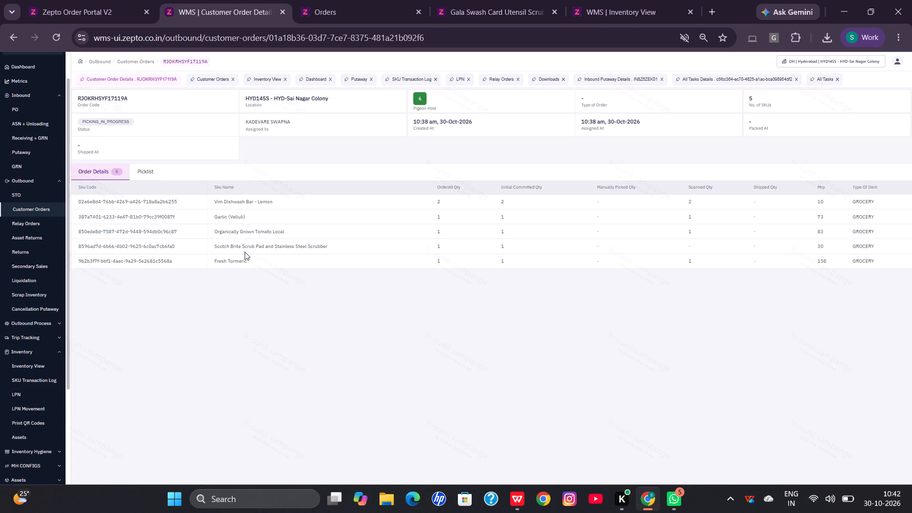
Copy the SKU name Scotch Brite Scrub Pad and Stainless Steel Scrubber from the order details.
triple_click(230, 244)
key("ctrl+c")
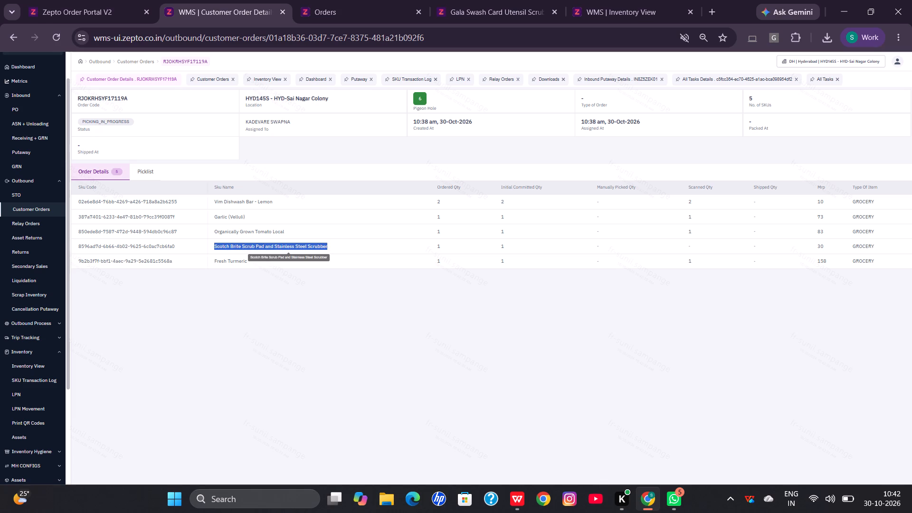
Copy the title Gala Swash Card Utensil Scrubber Cleaner Stainless Steel from its Zepto product page.
left_click(571, 8)
left_click(521, 0)
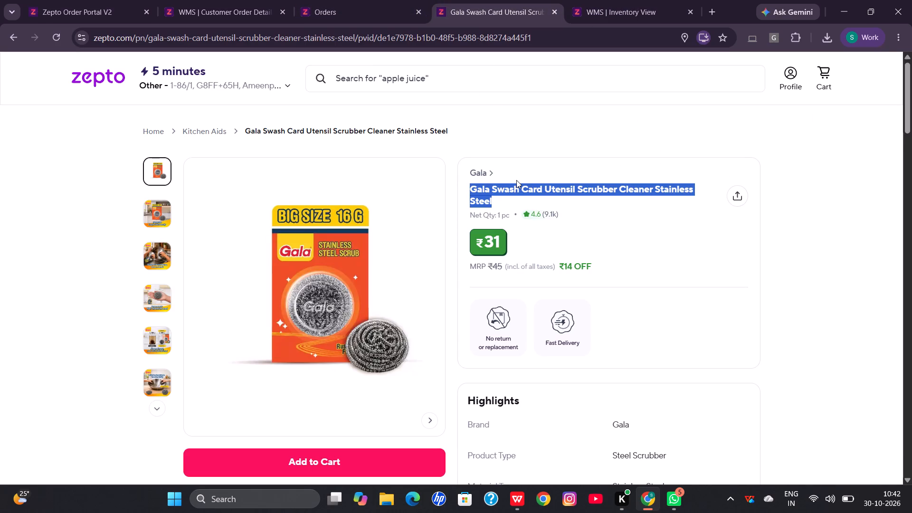
key("ctrl+c")
Filter the WMS catalog by the SKU name Gala Swash Card Utensil Scrubber Cleaner Stainless Steel.
left_click(348, 0)
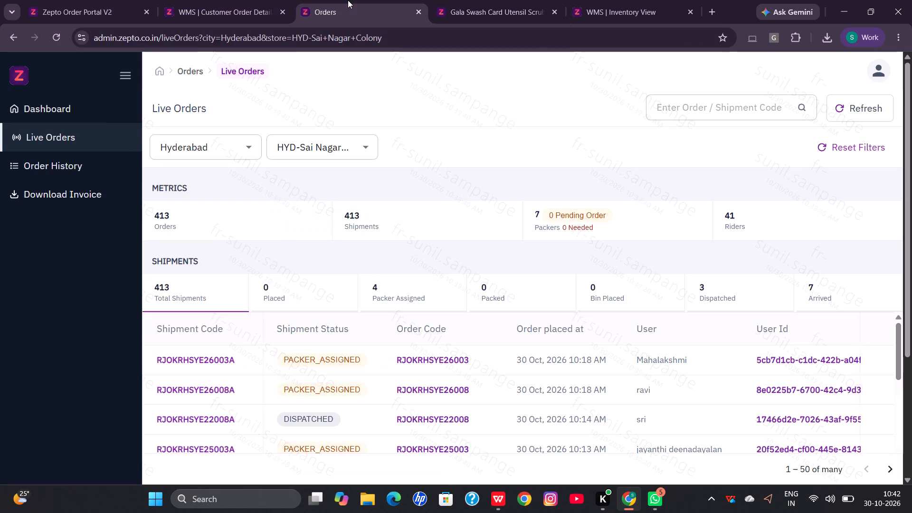
left_click(600, 0)
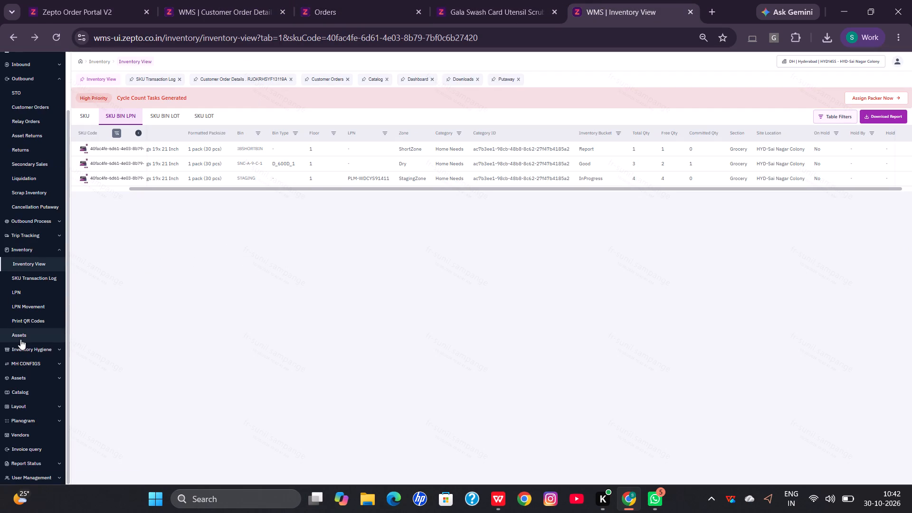
scroll(20, 339, "down", 1)
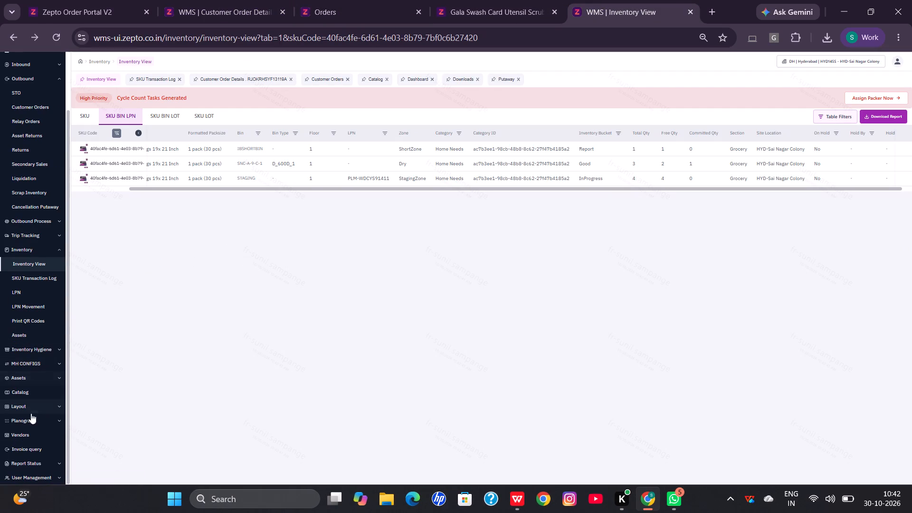
scroll(29, 391, "down", 1)
left_click(23, 389)
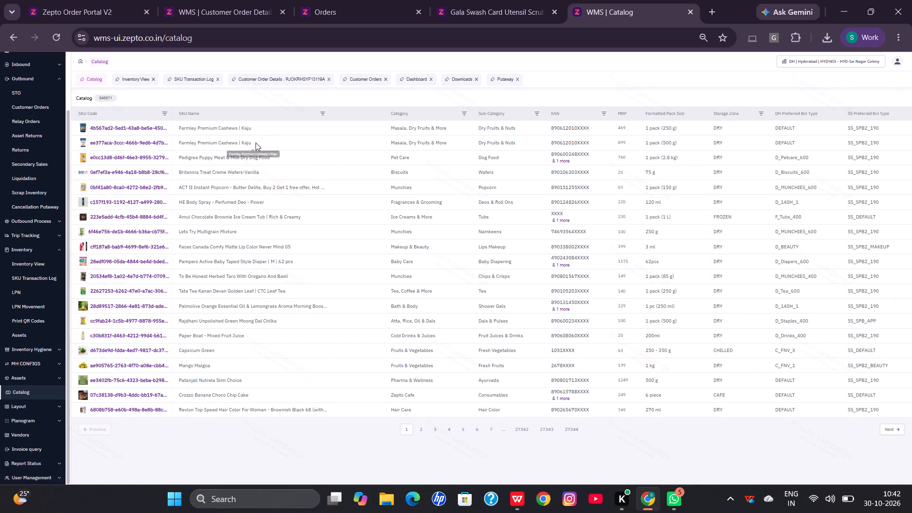
left_click(319, 114)
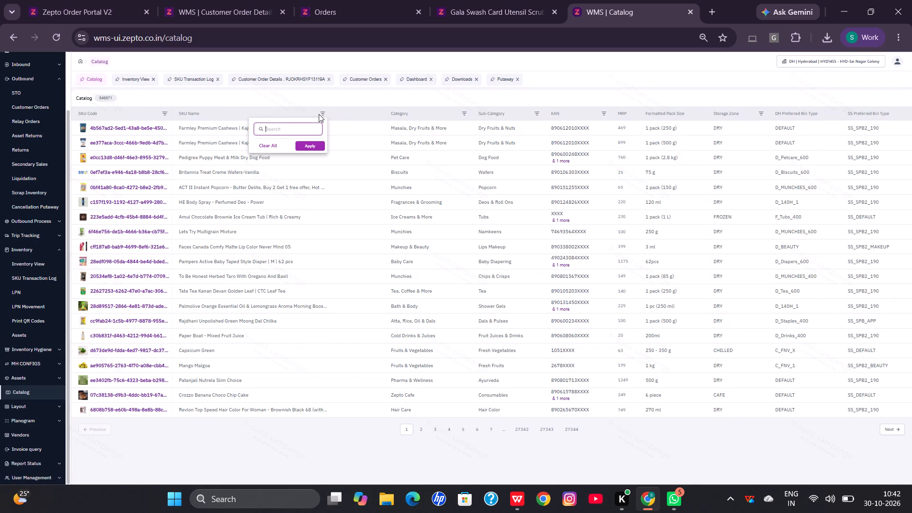
key("ctrl+v")
key("Return")
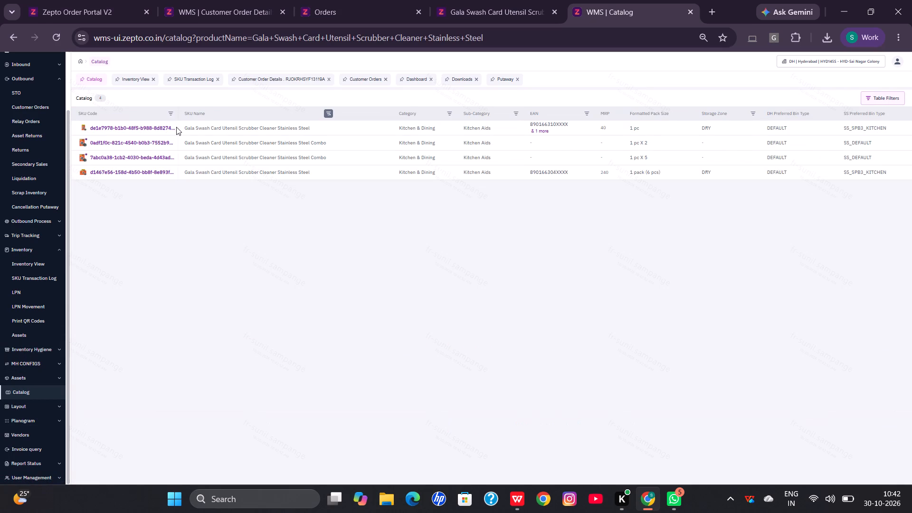
Copy the SKU code of the 1 pc Gala Swash Card Utensil Scrubber Cleaner Stainless Steel from the catalog.
triple_click(176, 127)
key("ctrl+c")
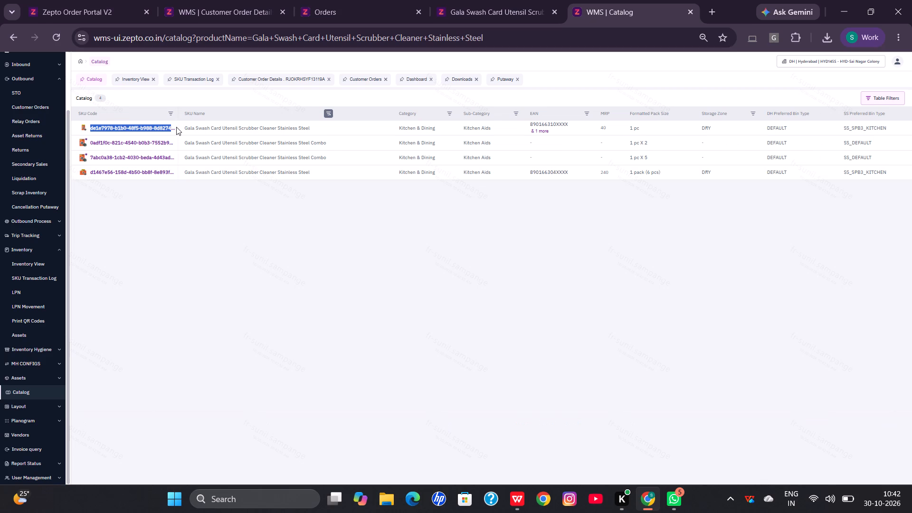
Filter the SKU BIN LPN inventory view by the Gala scrubber's SKU code de1e7978-b1b0-48f5-b988-8d8274a445f1 and examine its bins and stock.
left_click(232, 0)
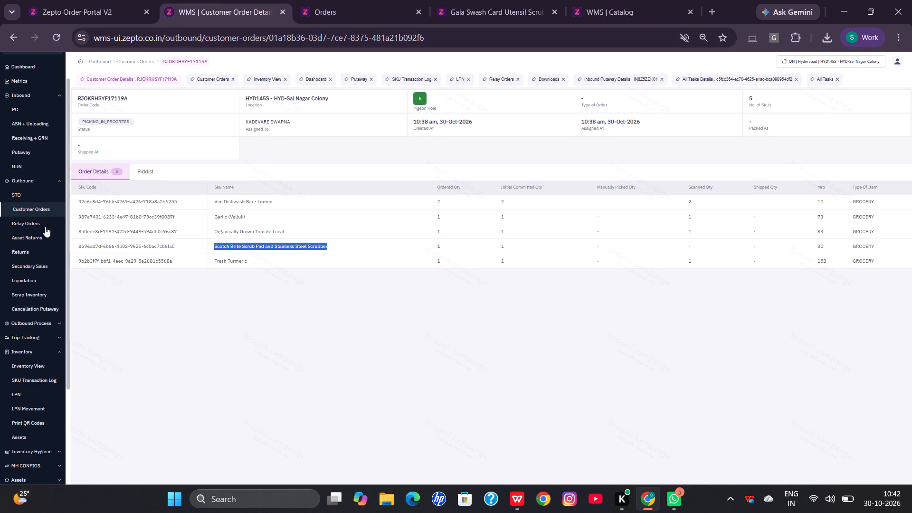
left_click(43, 357)
left_click(43, 357)
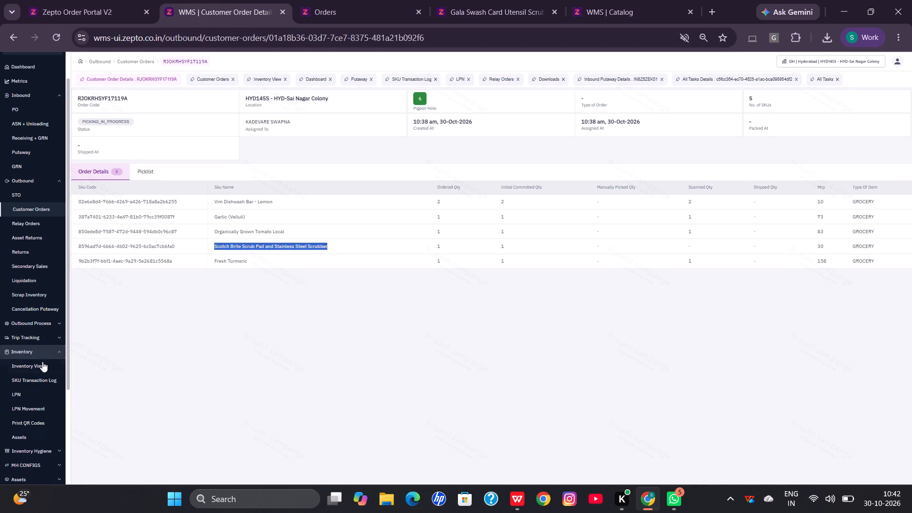
left_click(42, 361)
left_click(115, 114)
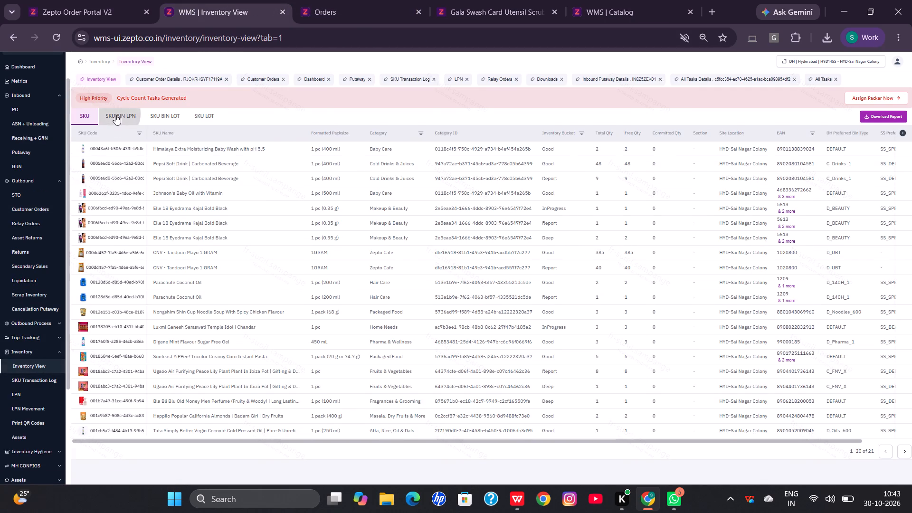
left_click(137, 130)
key("ctrl+v")
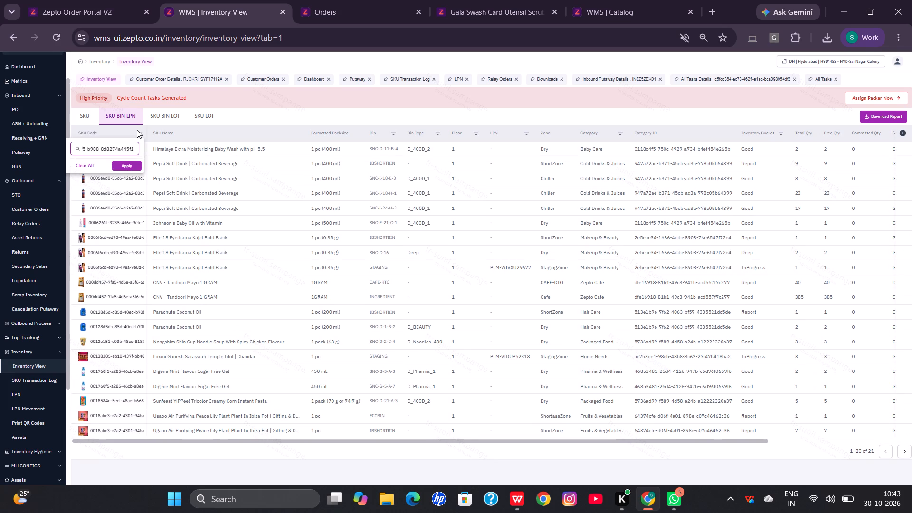
key("Return")
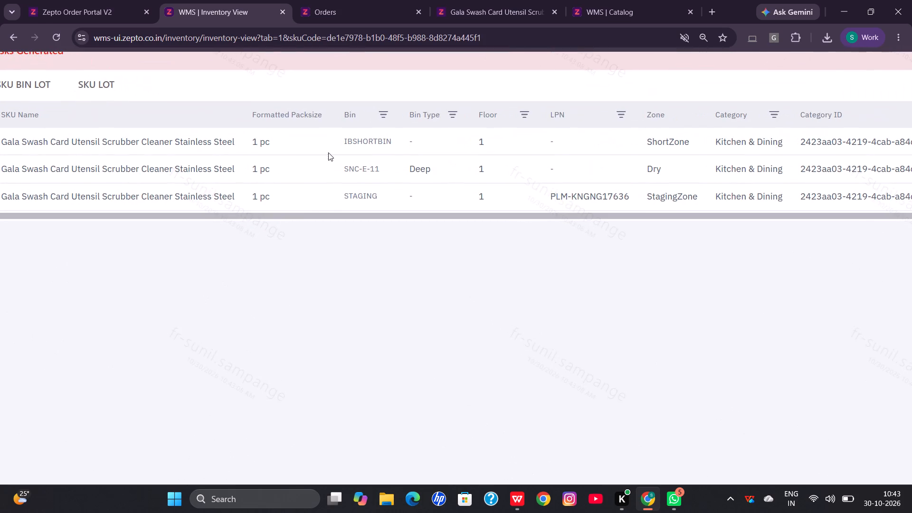
scroll(328, 152, "right", 3)
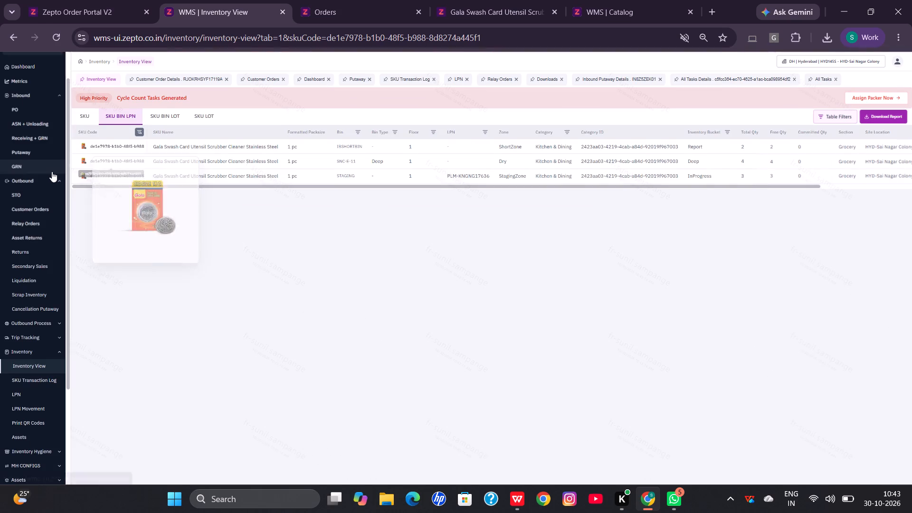
scroll(52, 171, "right", 12)
scroll(52, 171, "right", 9)
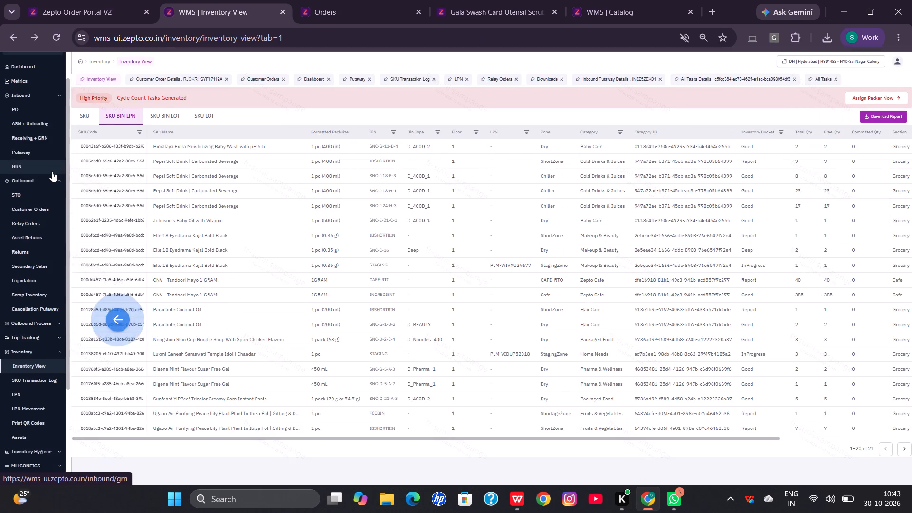
scroll(119, 203, "right", 9)
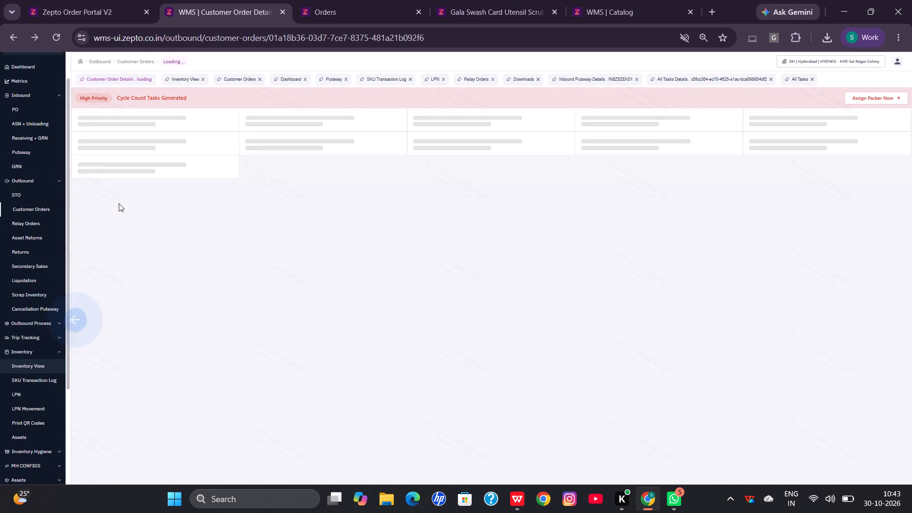
triple_click(144, 241)
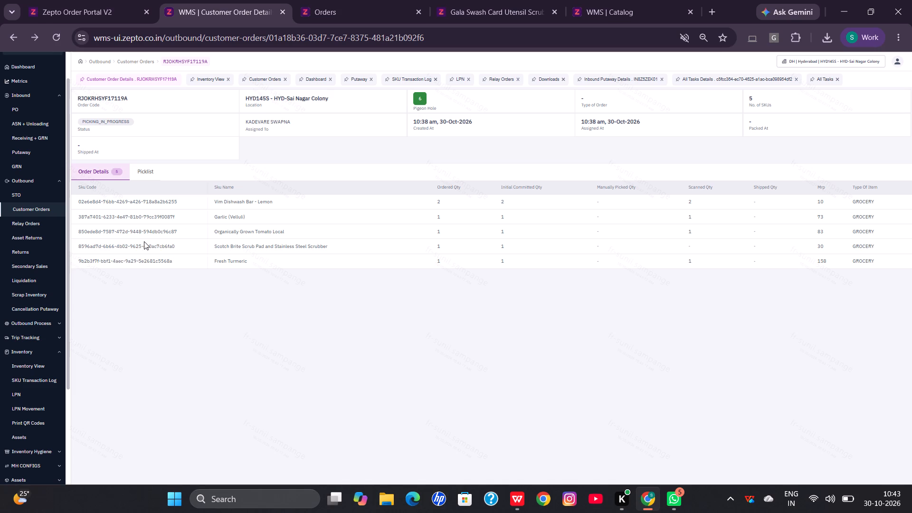
key("ctrl+c")
key("ctrl+c")
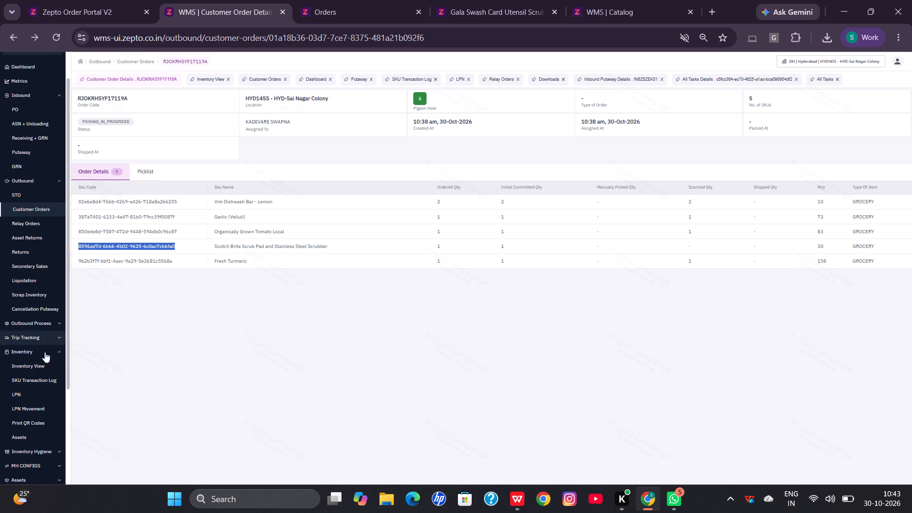
Filter the SKU BIN LPN inventory view by the Scotch Brite scrubber's SKU code 8596ad7d-6b66-4b02-9625-6c0ac7cb6fa0.
left_click(37, 365)
left_click(134, 126)
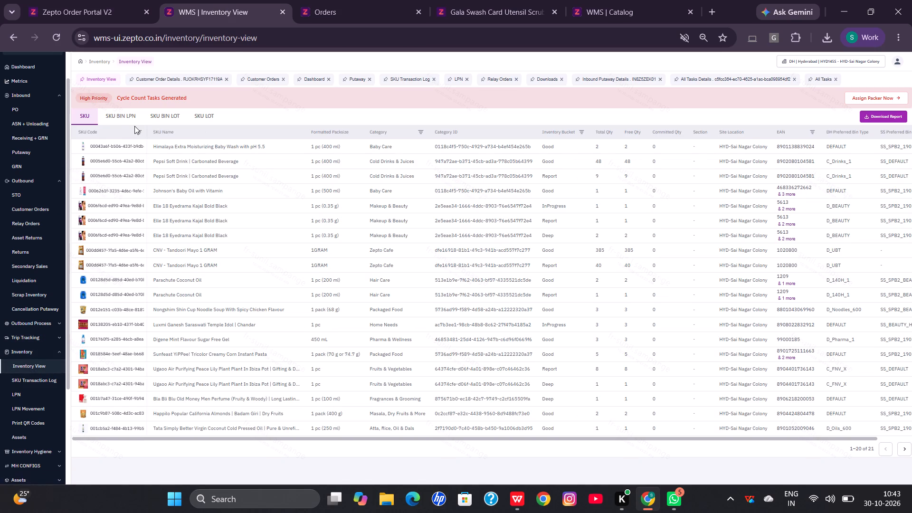
left_click(126, 119)
left_click(142, 136)
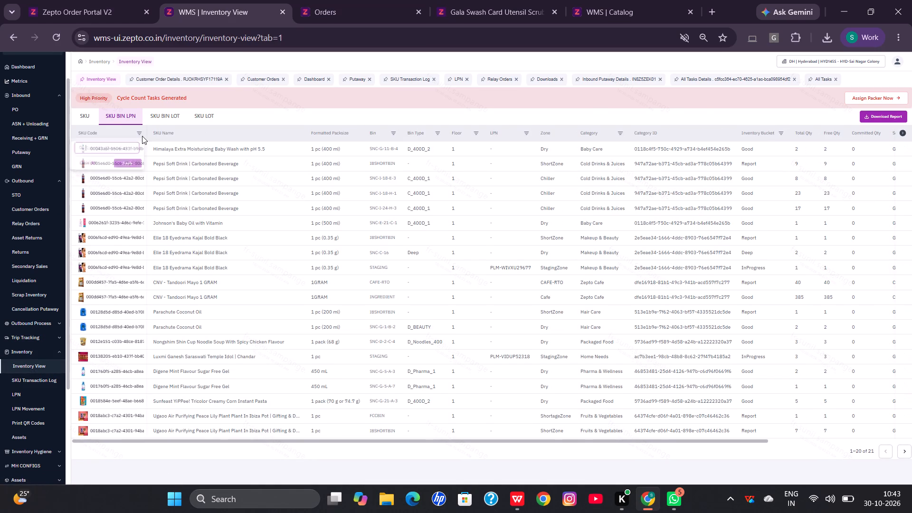
key("ctrl+v")
key("Return")
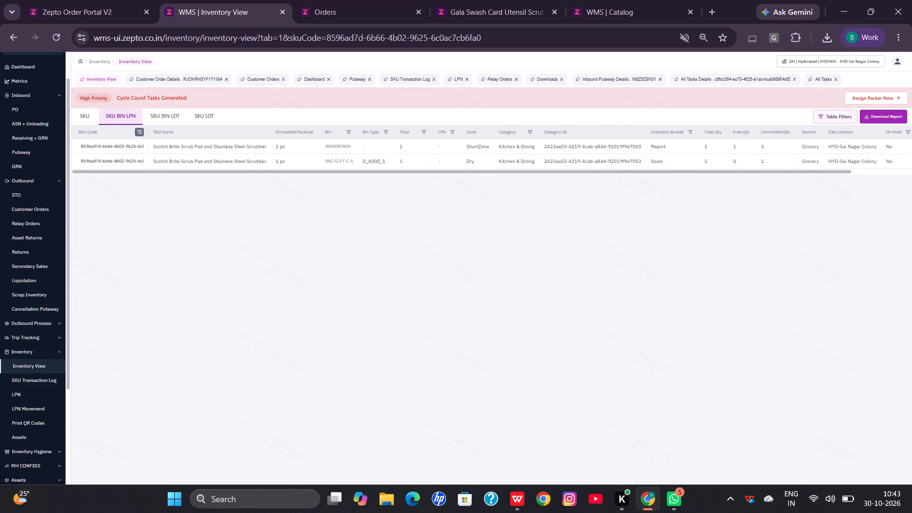
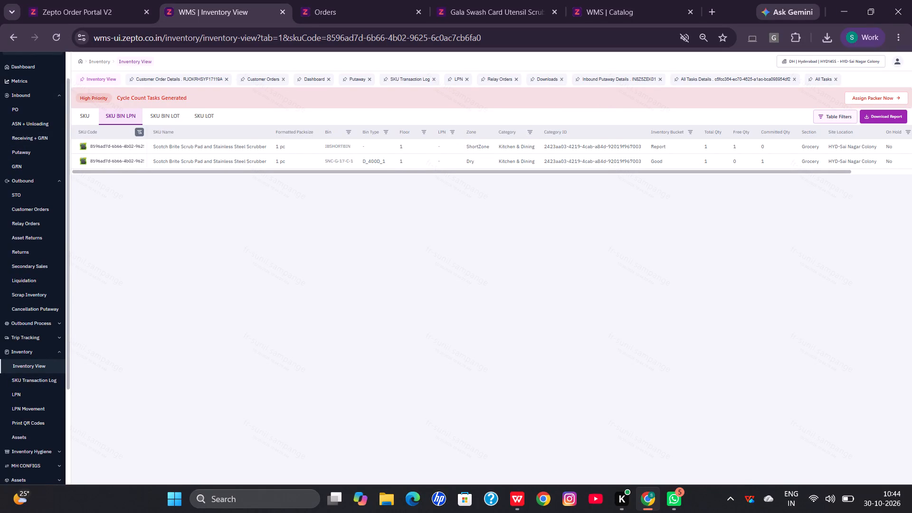
Copy the Scotch Brite scrubber's SKU code and filter the SKU-level inventory view by 8596ad7d-6b66-4b02-9625-6c0ac7cb6fa0.
triple_click(123, 161)
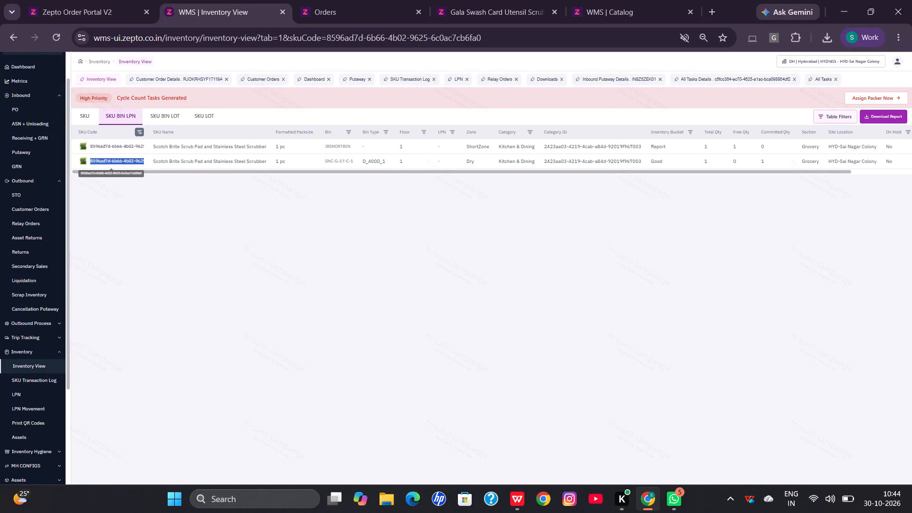
key("ctrl+c")
left_click(65, 116)
left_click(84, 114)
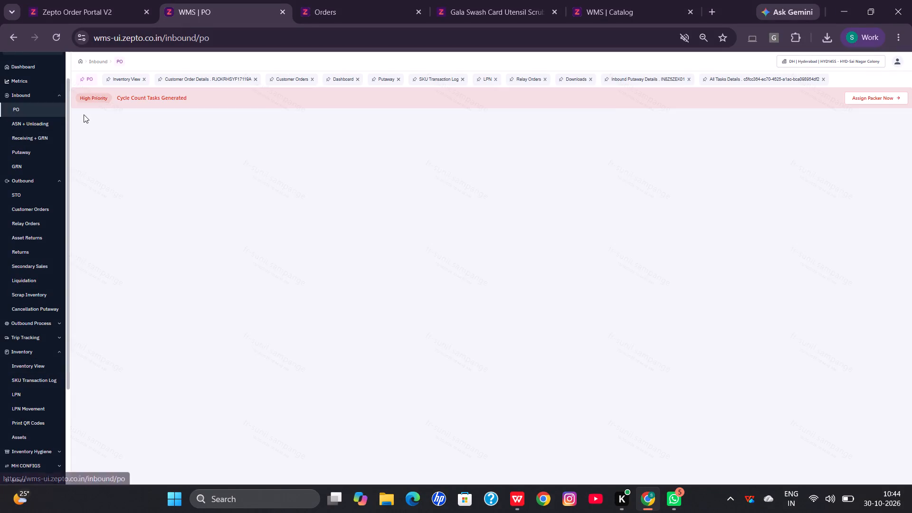
left_click(50, 360)
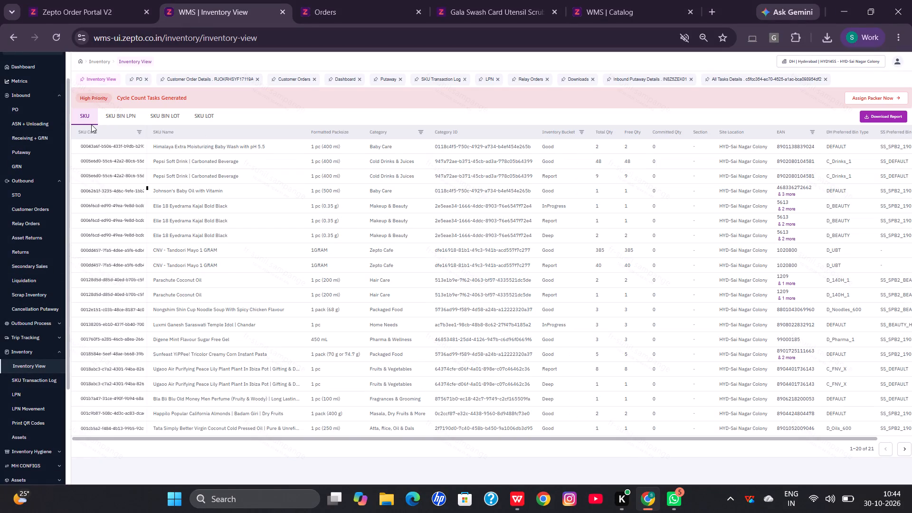
left_click(138, 133)
key("ctrl+v")
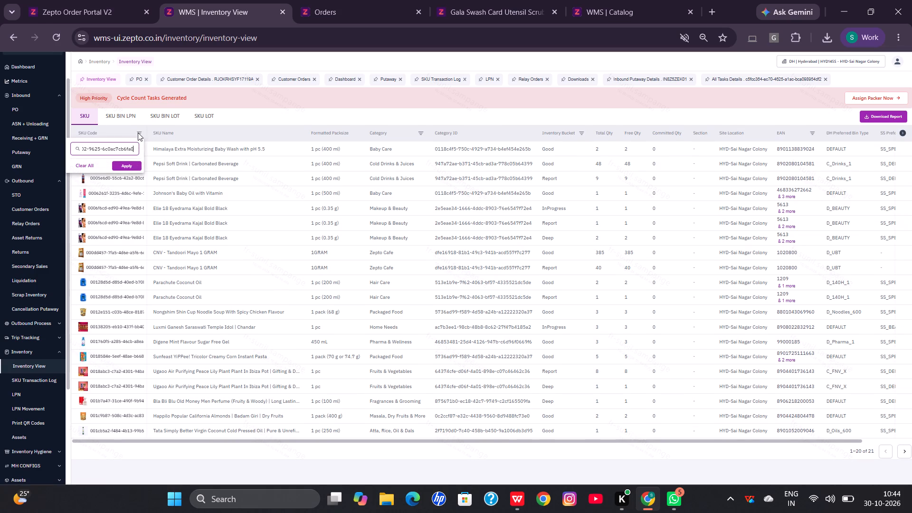
key("Return")
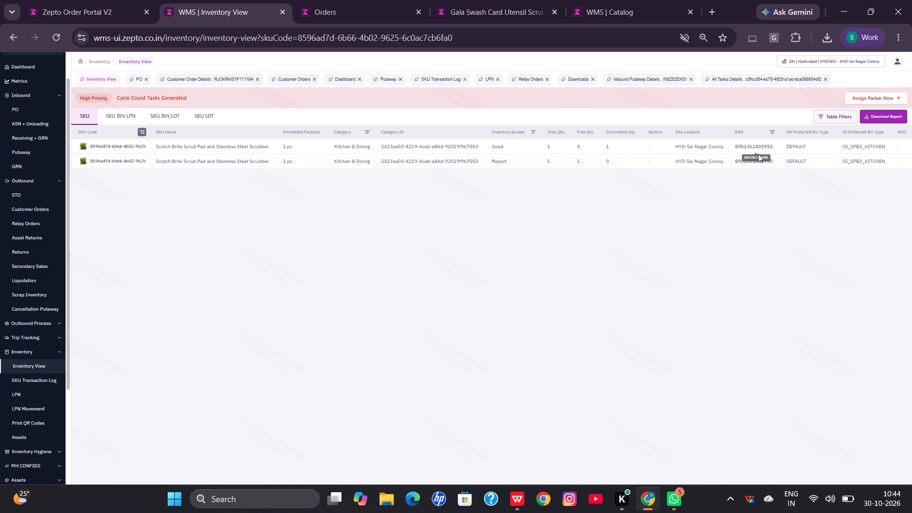
double_click(758, 154)
left_click_drag(758, 154, 744, 140)
triple_click(744, 140)
key("ctrl+c")
key("ctrl+c")
right_click(583, 264)
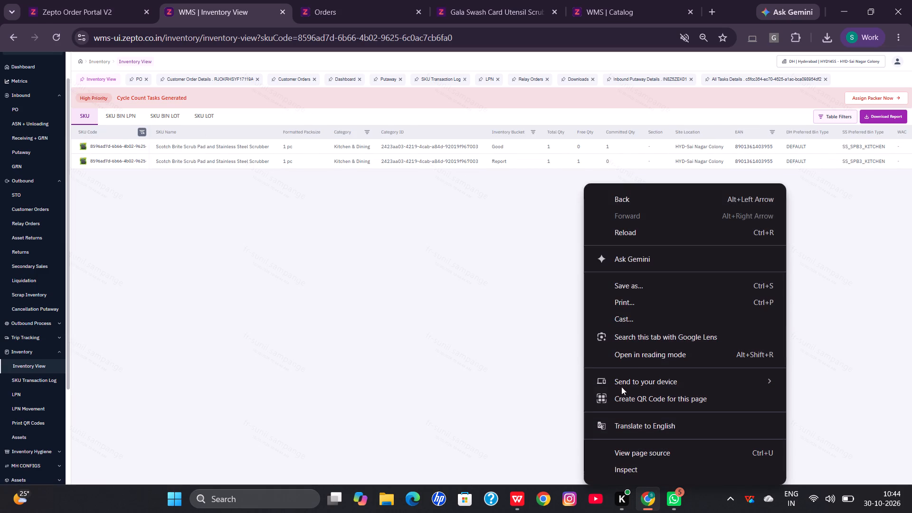
left_click(621, 390)
key("v")
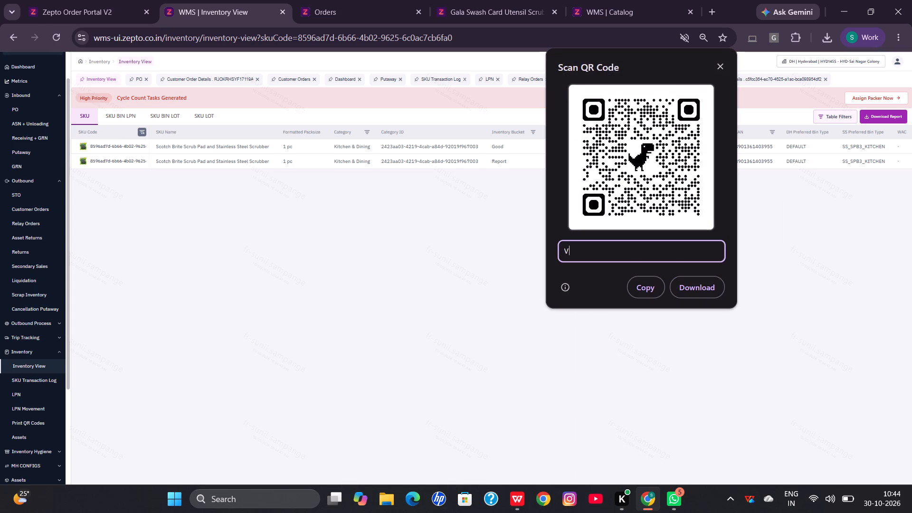
key("BackSpace")
key("ctrl+v")
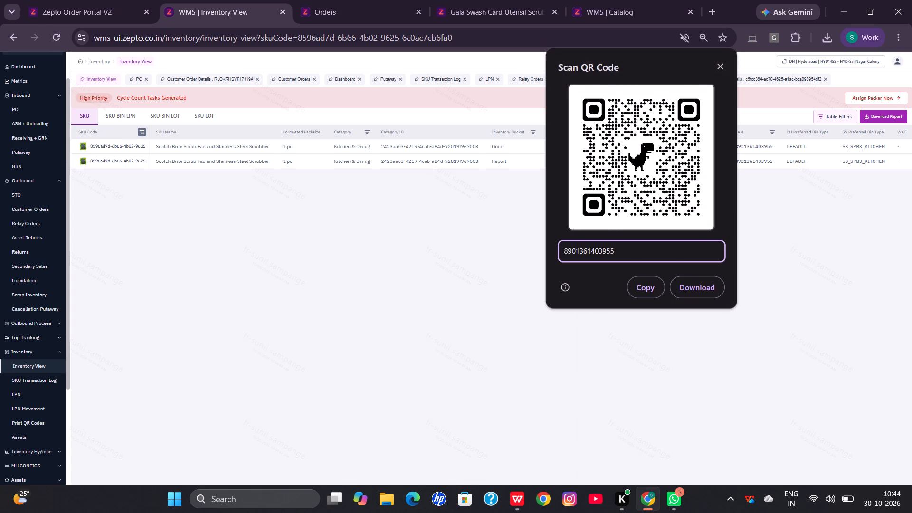
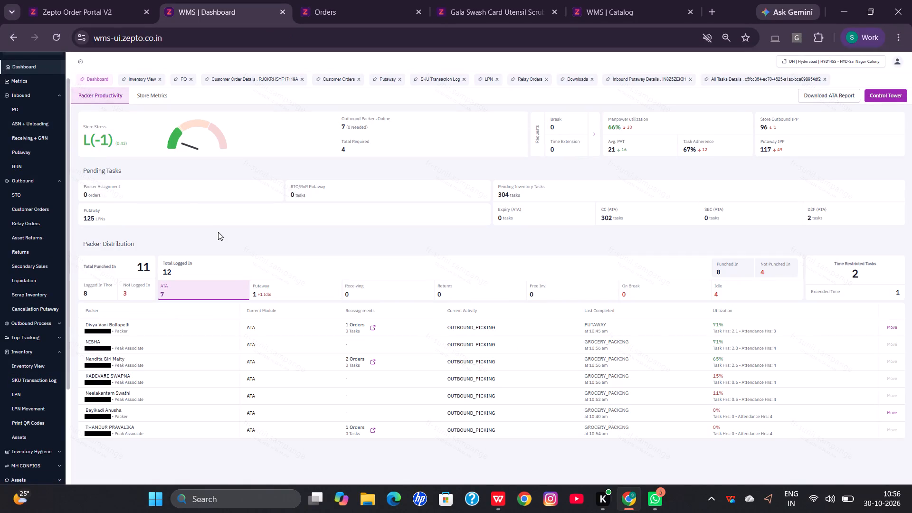
Move the first packer listed under ATA to Putaway for a duration of 120 minutes.
left_click(884, 323)
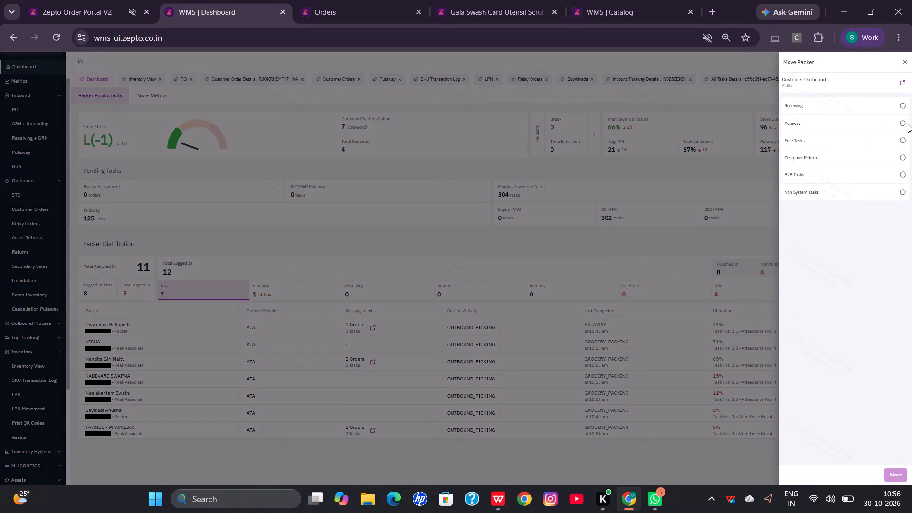
left_click(905, 123)
triple_click(897, 138)
triple_click(897, 138)
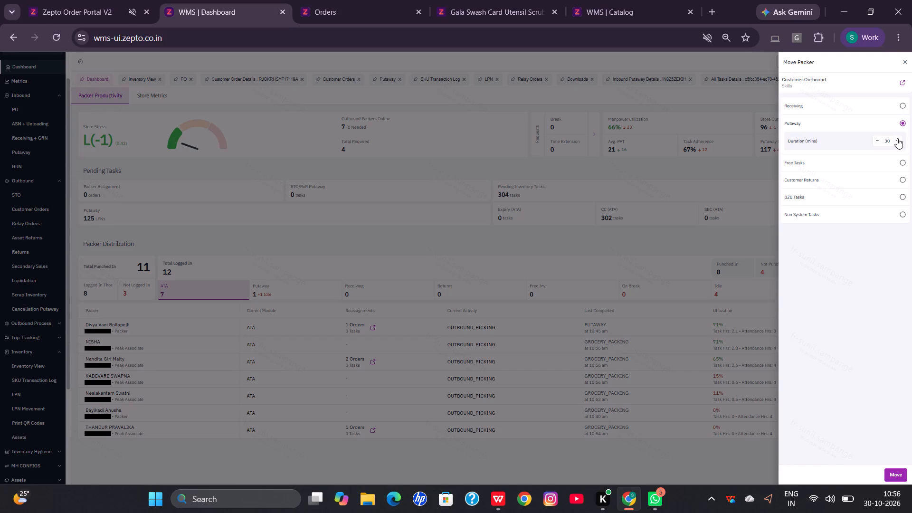
triple_click(897, 138)
triple_click(897, 138)
triple_click(897, 138)
triple_click(897, 138)
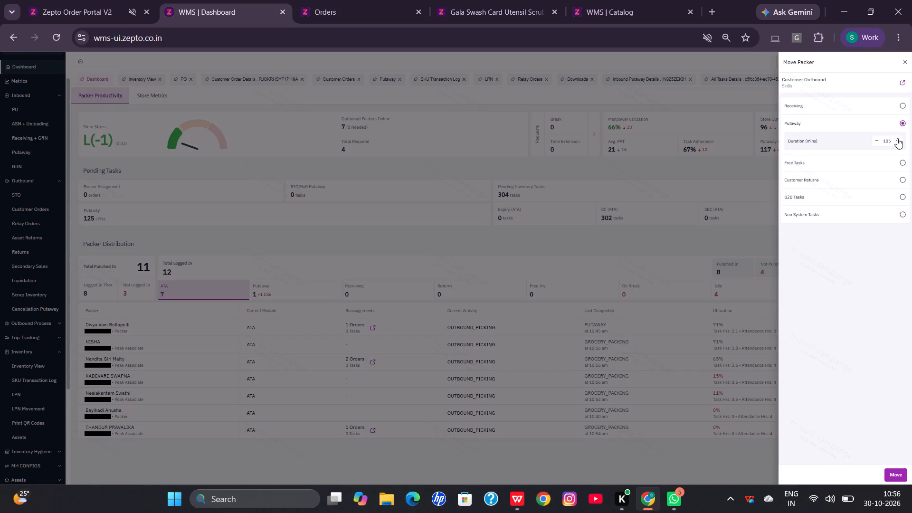
triple_click(897, 138)
triple_click(897, 138)
left_click(897, 138)
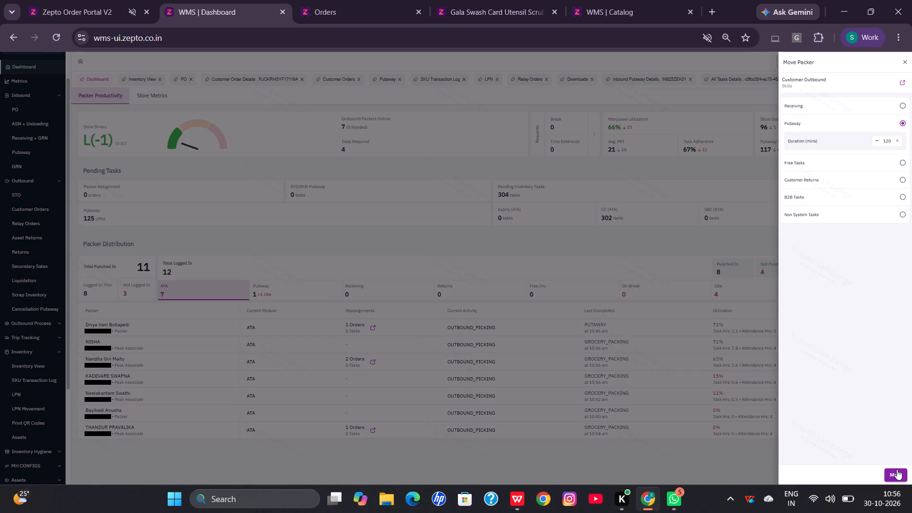
left_click(897, 469)
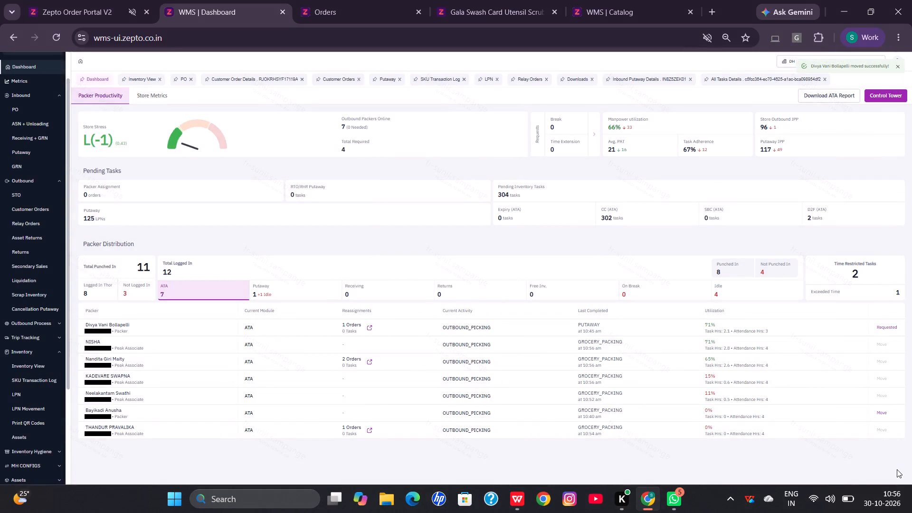